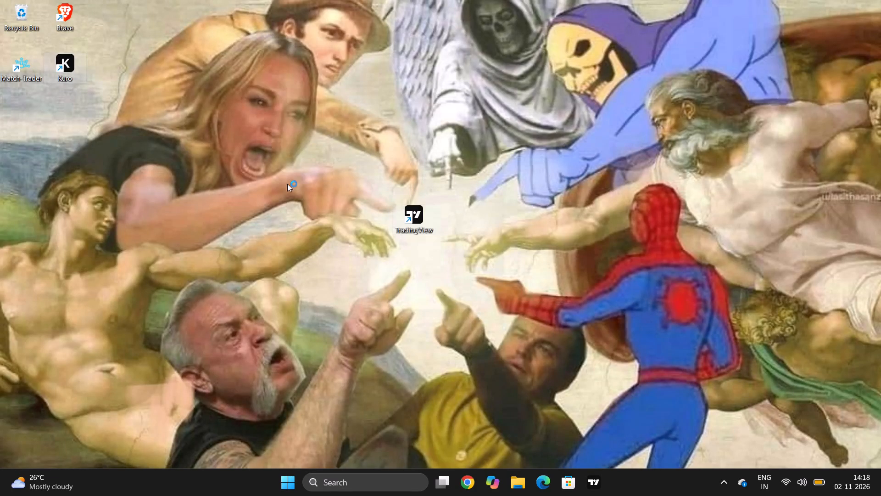
Switch to the Brave browser with the Traders Casa XAU/USD backtest session and show it in full screen.
{"action": "double_click", "coordinate": [70, 10]}
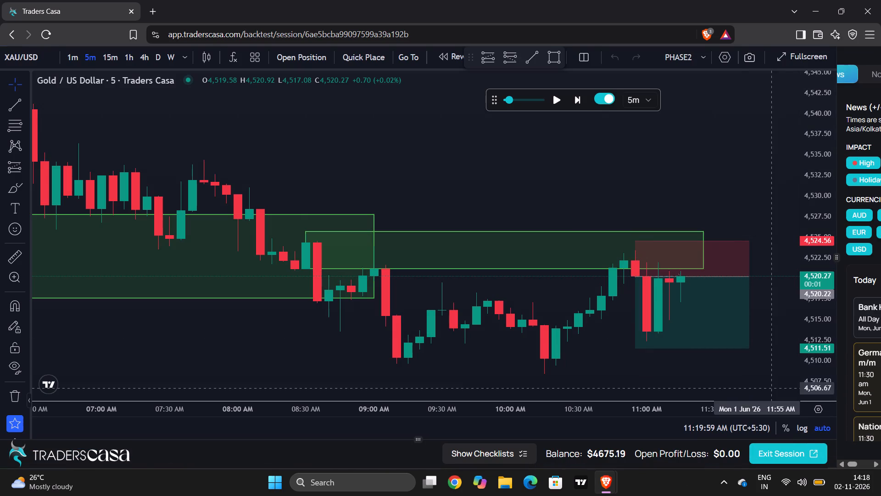
{"action": "key", "text": "F11"}
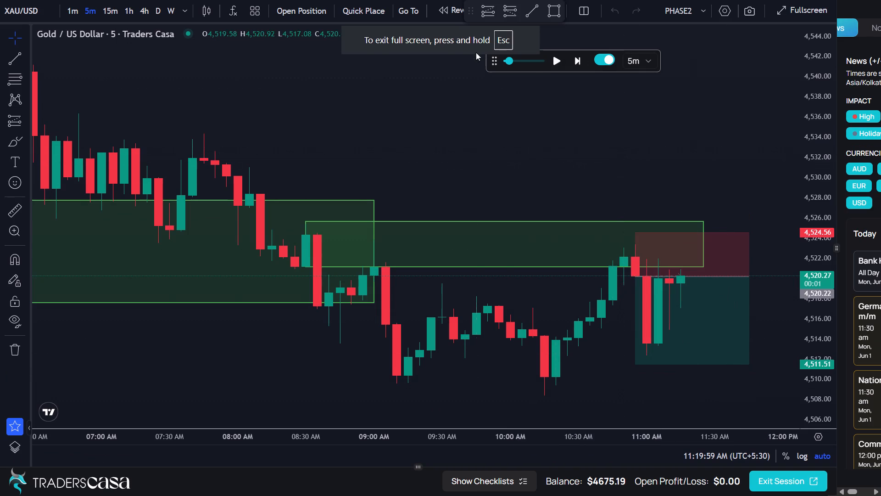
Move the floating replay control bar off the candles to just below the chart's time axis.
{"action": "left_click_drag", "start_coordinate": [493, 63], "coordinate": [251, 366]}
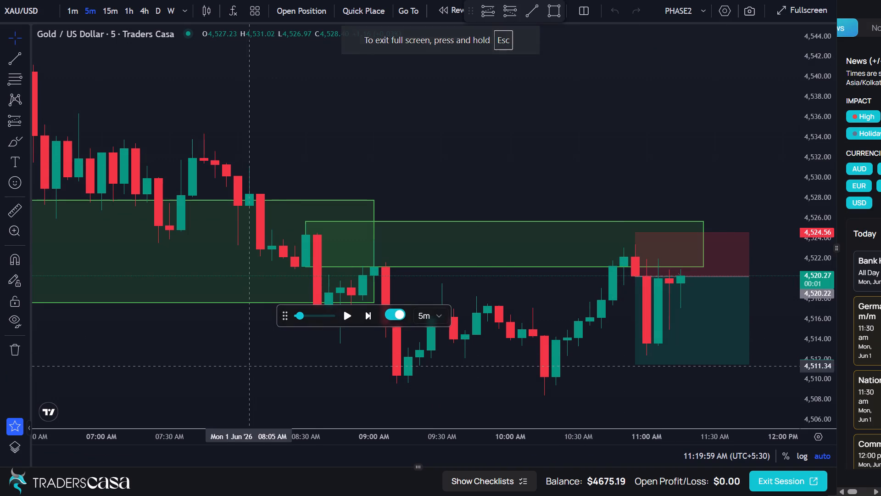
{"action": "left_click_drag", "start_coordinate": [282, 316], "coordinate": [219, 468]}
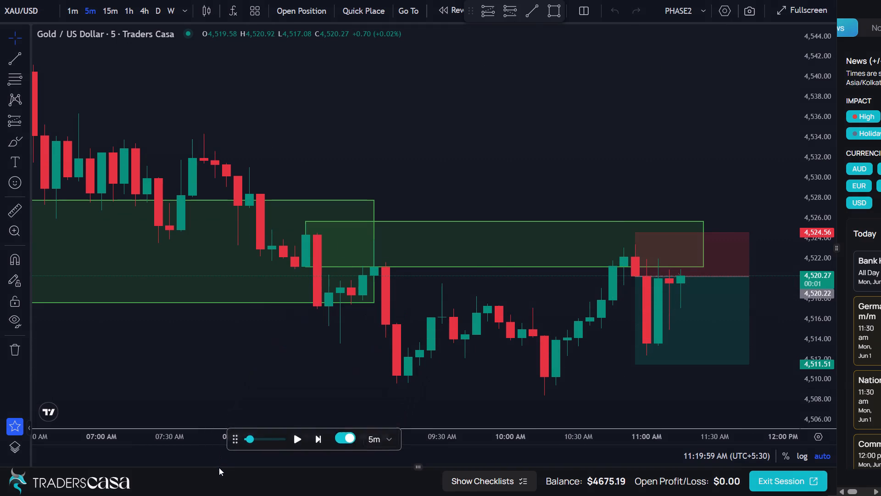
{"action": "left_click_drag", "start_coordinate": [219, 468], "coordinate": [218, 484]}
{"action": "left_click", "coordinate": [275, 369]}
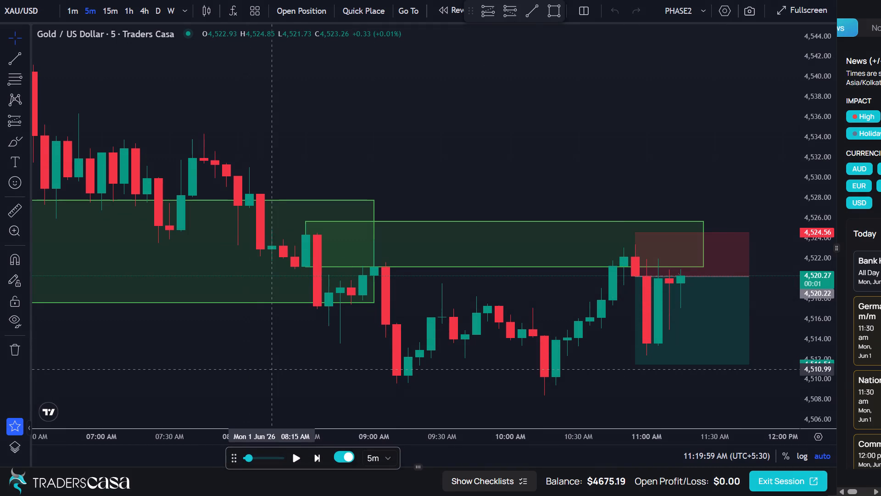
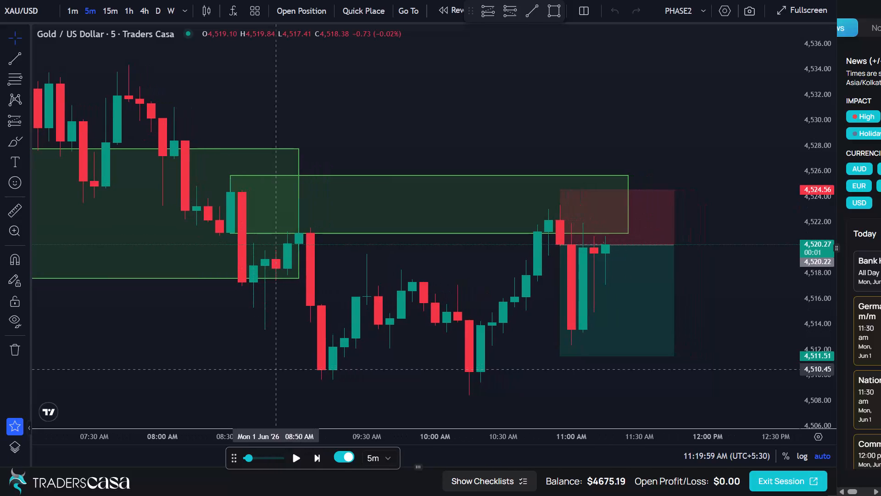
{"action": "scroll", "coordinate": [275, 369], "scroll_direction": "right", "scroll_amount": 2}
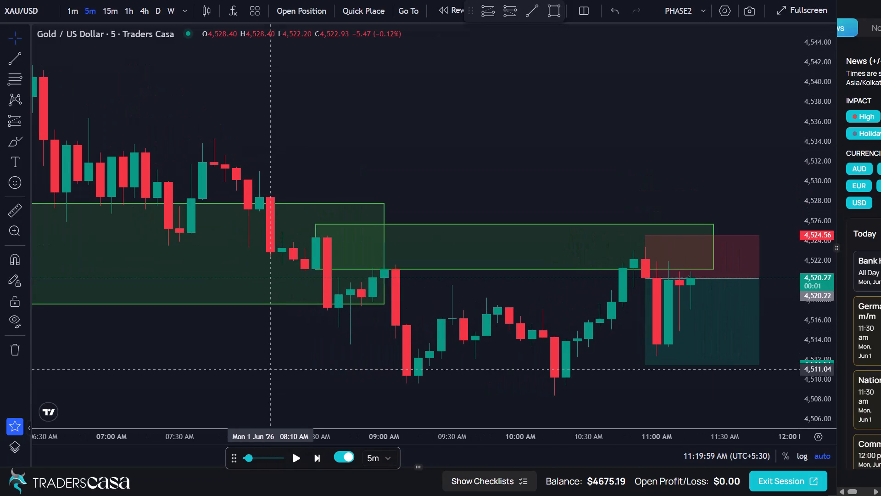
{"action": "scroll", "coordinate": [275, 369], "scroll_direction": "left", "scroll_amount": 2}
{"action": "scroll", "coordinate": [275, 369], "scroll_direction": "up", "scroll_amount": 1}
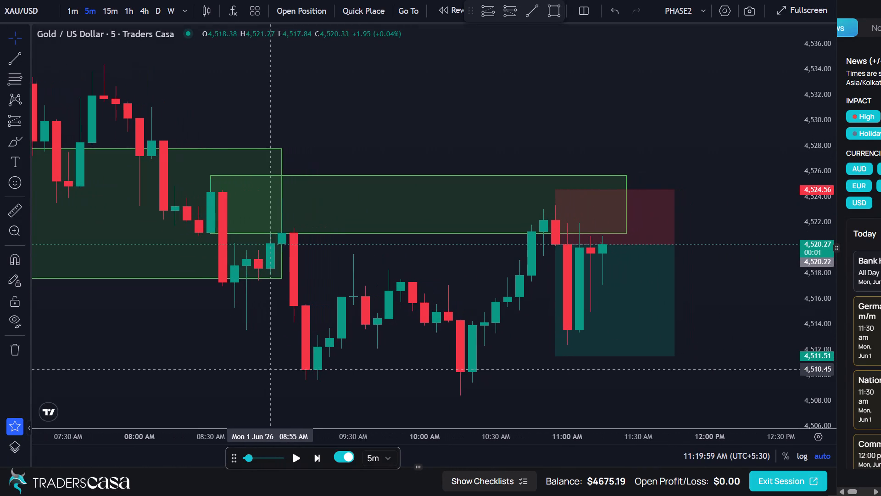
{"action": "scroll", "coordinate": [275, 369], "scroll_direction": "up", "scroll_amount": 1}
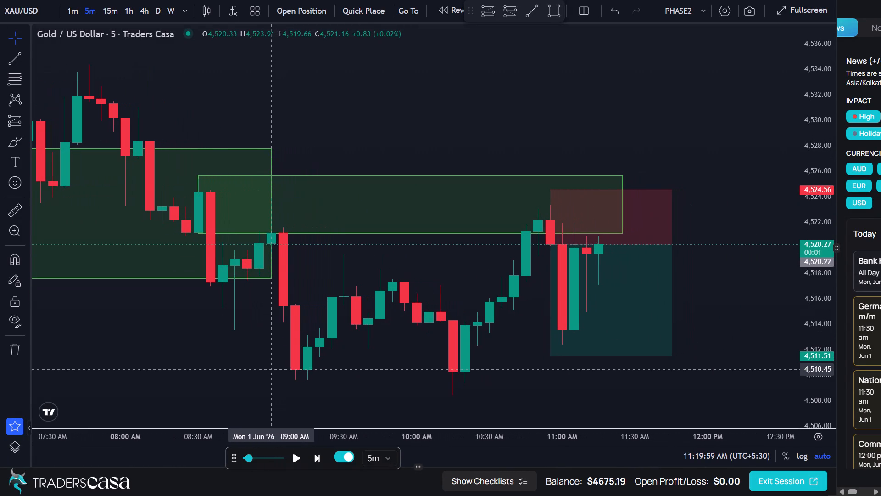
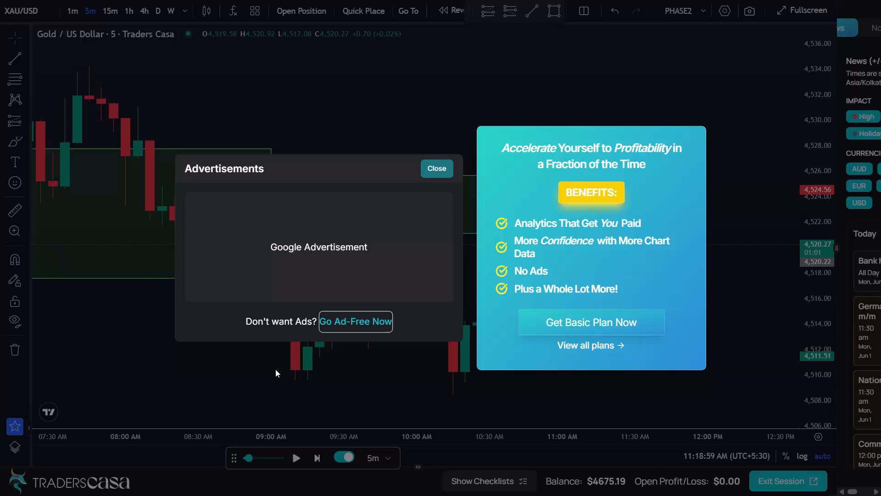
Dismiss the advertisement pop-up covering the XAU/USD chart.
{"action": "left_click", "coordinate": [439, 169]}
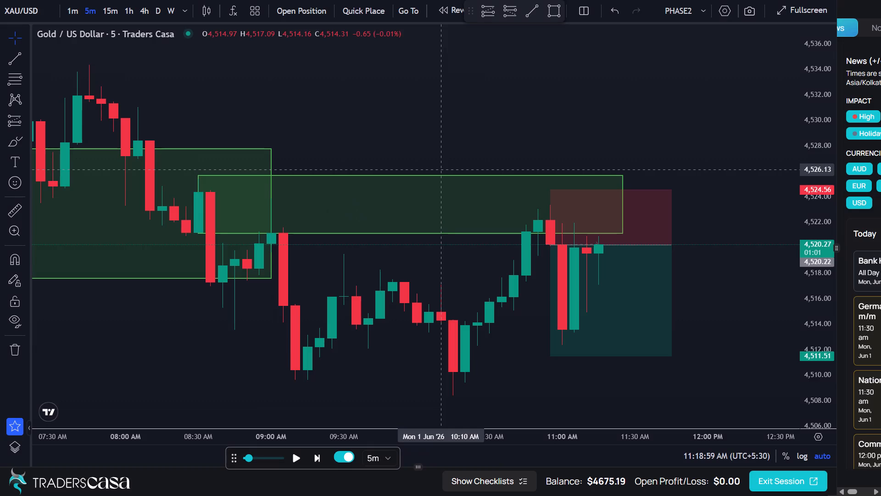
Advance the XAU/USD 5-minute replay candle by candle to 11:59:59 AM to play out the short position.
{"action": "scroll", "coordinate": [531, 167], "scroll_direction": "up", "scroll_amount": 3}
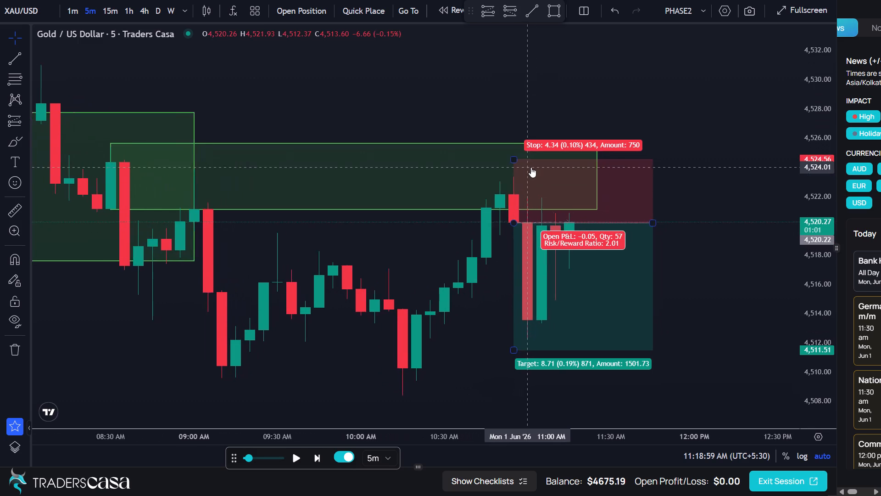
{"action": "scroll", "coordinate": [531, 167], "scroll_direction": "up", "scroll_amount": 3}
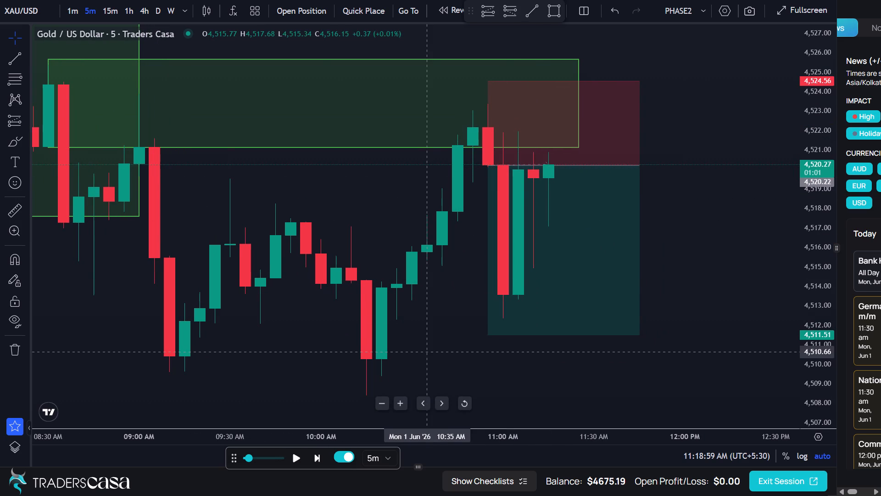
{"action": "triple_click", "coordinate": [318, 460]}
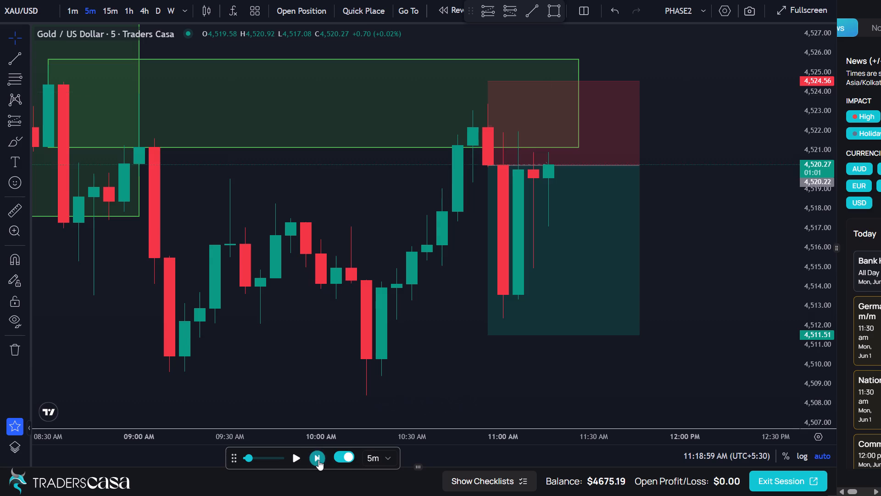
{"action": "left_click", "coordinate": [318, 460]}
{"action": "triple_click", "coordinate": [318, 460]}
{"action": "double_click", "coordinate": [318, 460]}
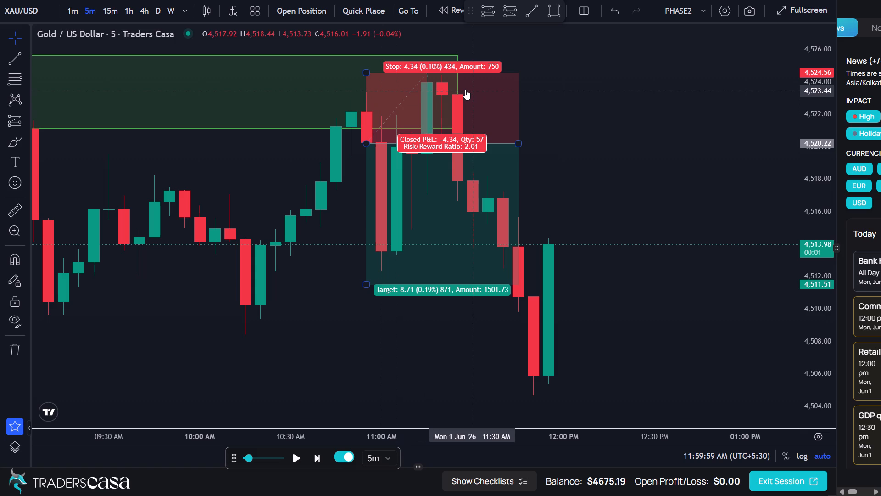
{"action": "scroll", "coordinate": [464, 81], "scroll_direction": "left", "scroll_amount": 1}
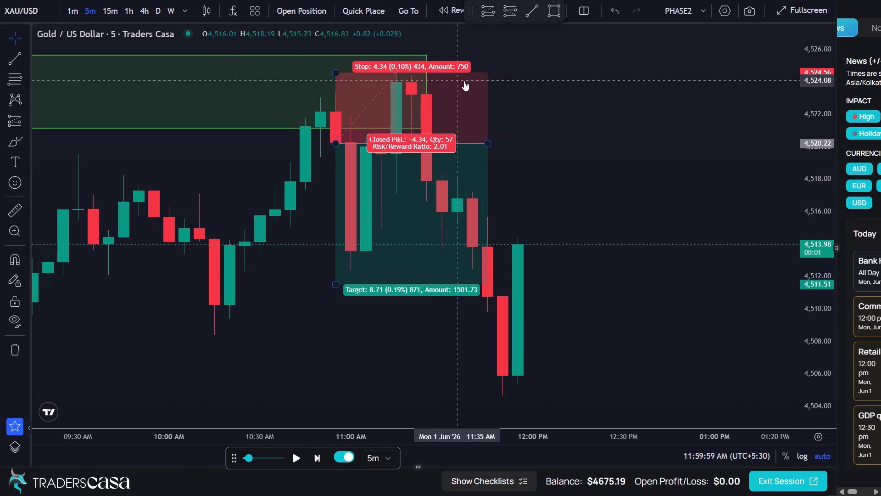
{"action": "scroll", "coordinate": [464, 81], "scroll_direction": "left", "scroll_amount": 1}
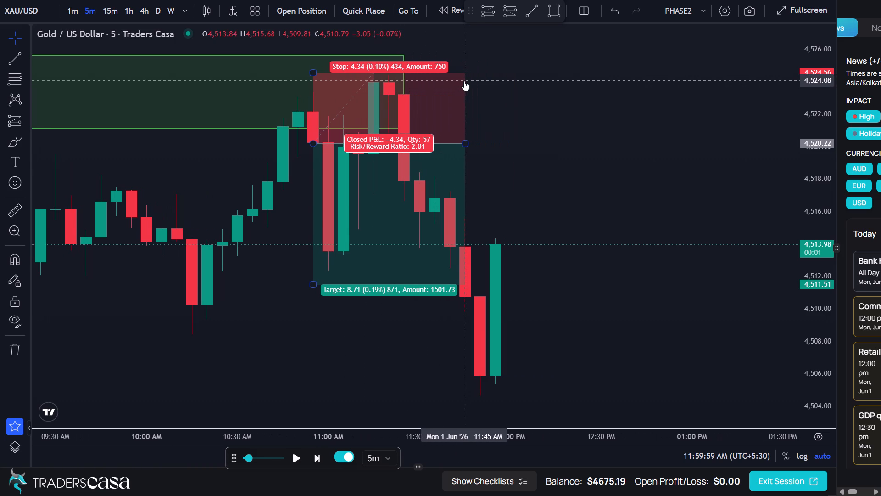
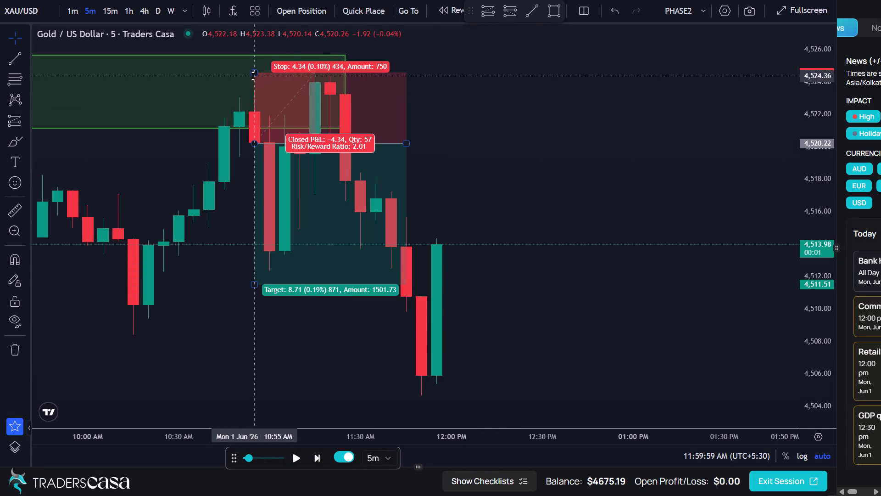
Raise the short position's stop level above the green zone to about 4,526.06.
{"action": "left_click_drag", "start_coordinate": [253, 72], "coordinate": [273, 45]}
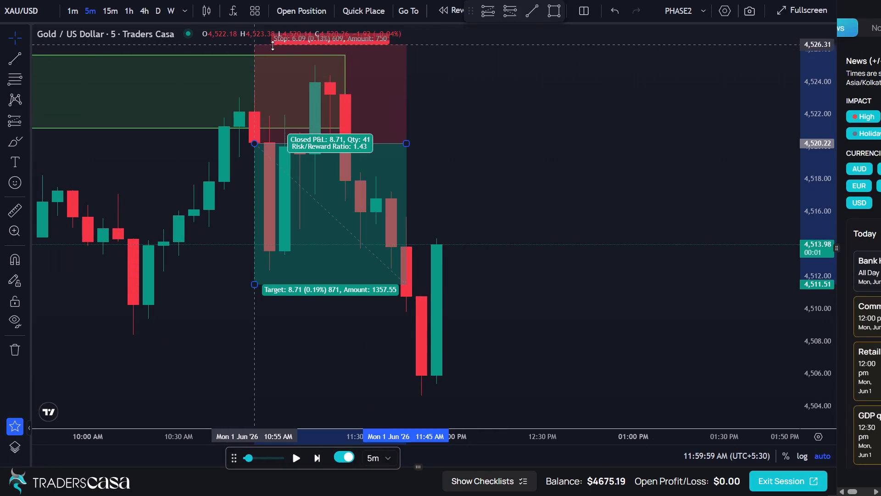
{"action": "left_click_drag", "start_coordinate": [273, 45], "coordinate": [273, 49]}
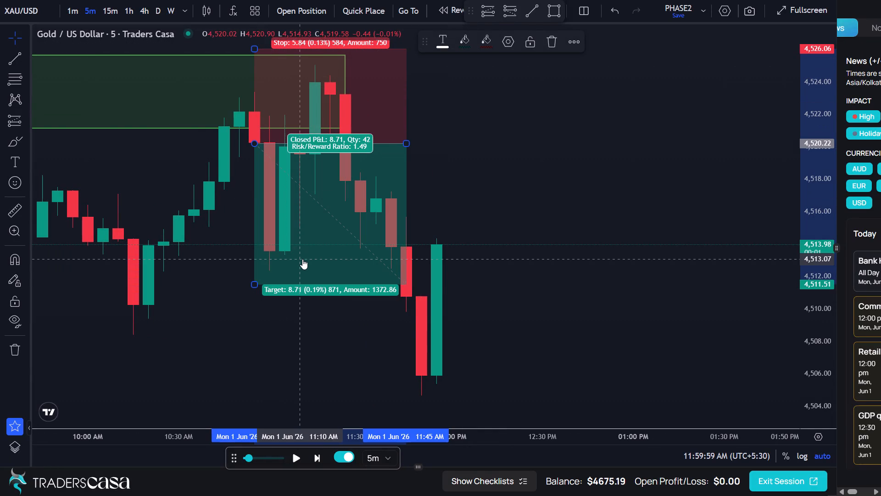
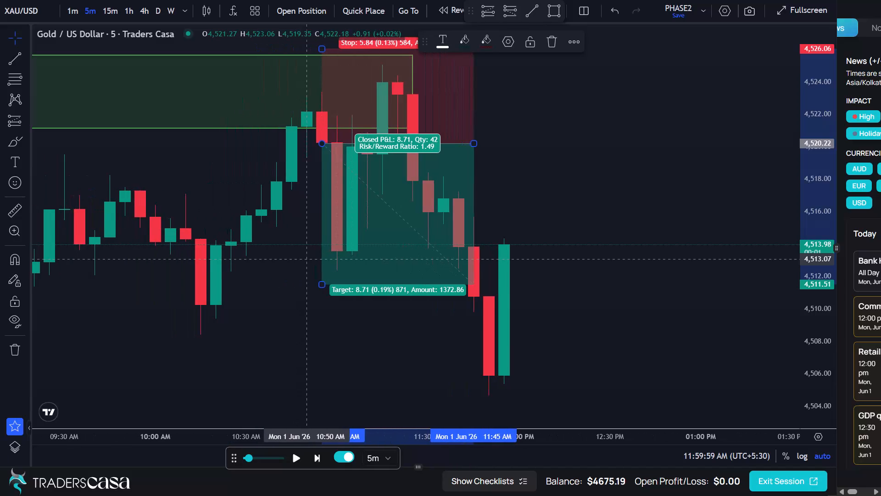
Delete the short position drawing from the 5-minute gold chart.
{"action": "left_click", "coordinate": [404, 215]}
{"action": "left_click", "coordinate": [552, 42]}
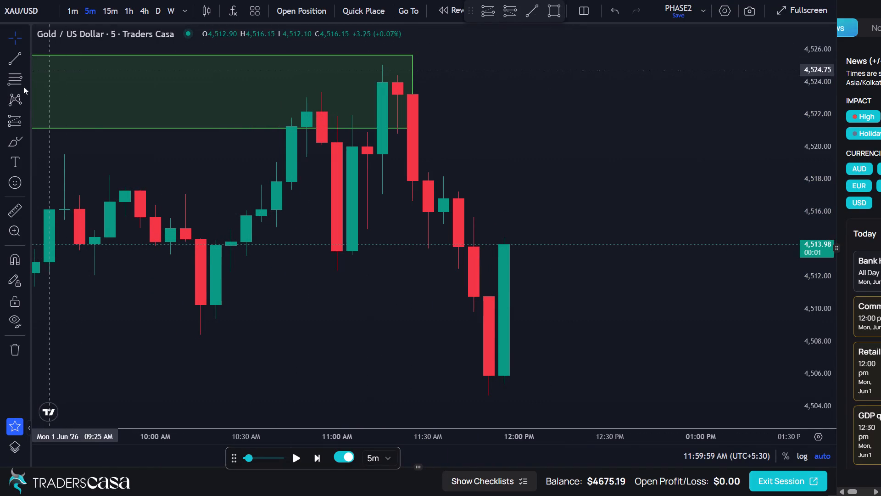
Draw a rectangle zone from the 11:15 AM candle, spanning about 4,523.94 to 4,519.55, and extend it to about 12:50 PM.
{"action": "left_click", "coordinate": [563, 11]}
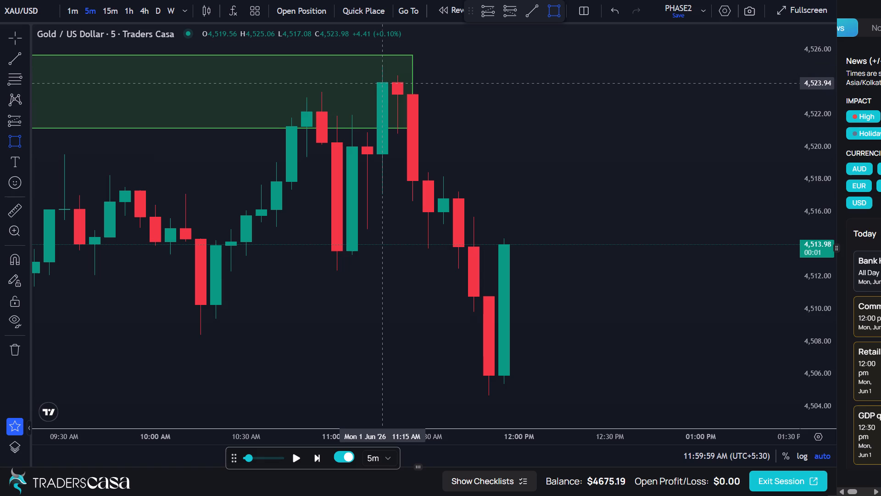
{"action": "left_click", "coordinate": [384, 83]}
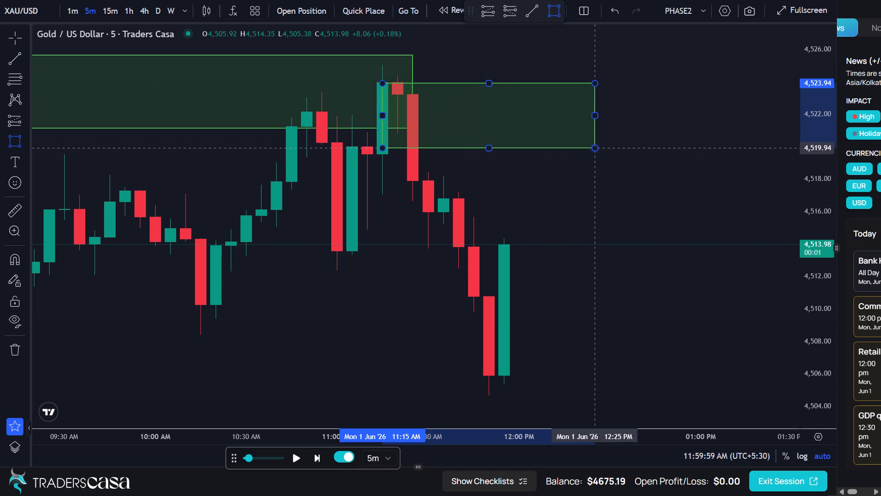
{"action": "left_click", "coordinate": [612, 154]}
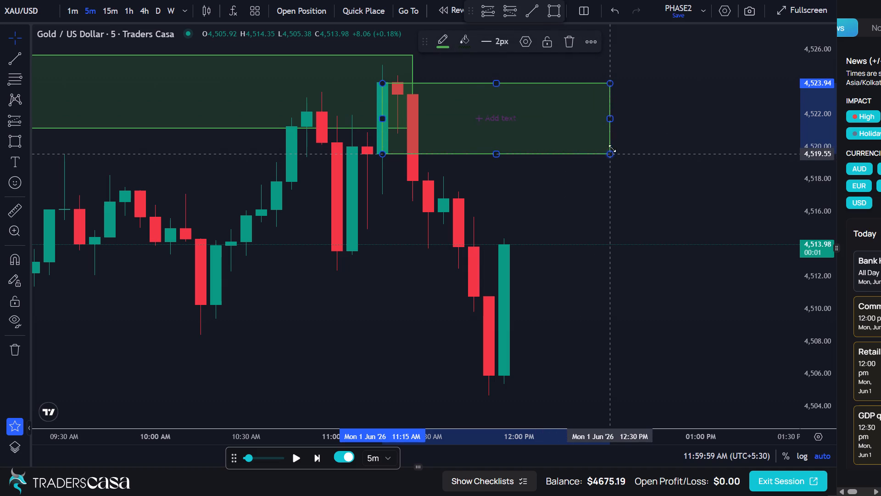
{"action": "left_click_drag", "start_coordinate": [610, 118], "coordinate": [664, 117]}
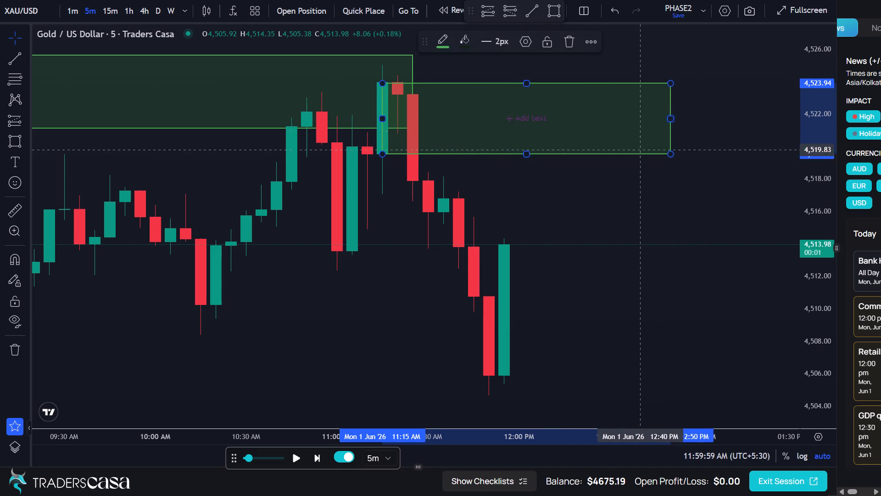
{"action": "left_click", "coordinate": [621, 195]}
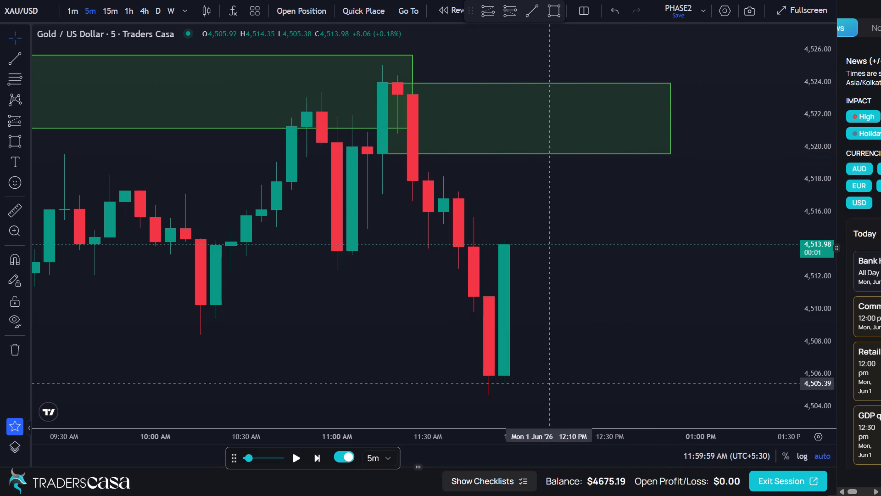
Advance the replay candle by candle on the 5-minute chart to about 2:30 PM.
{"action": "triple_click", "coordinate": [318, 453]}
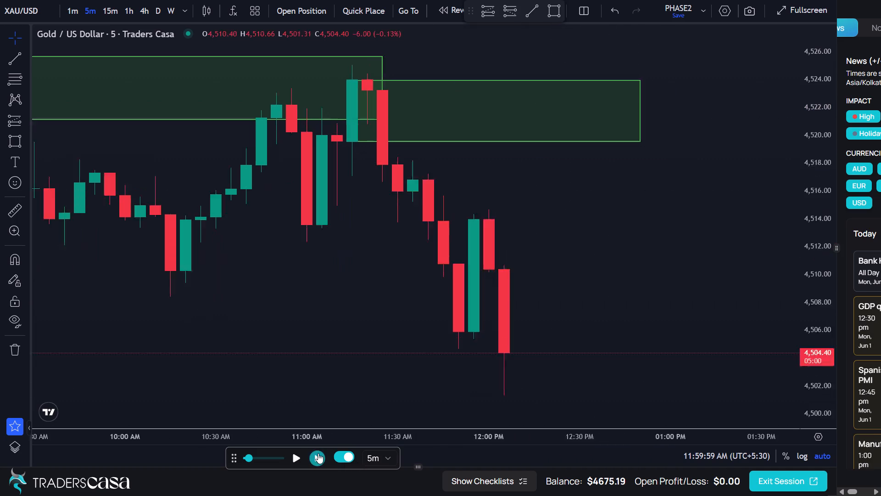
{"action": "triple_click", "coordinate": [318, 453]}
{"action": "triple_click", "coordinate": [318, 453]}
{"action": "triple_click", "coordinate": [318, 453]}
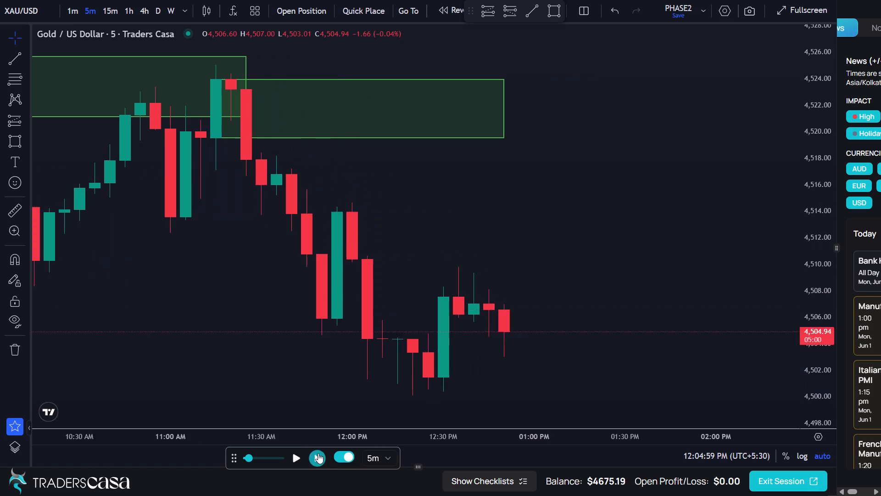
{"action": "triple_click", "coordinate": [318, 453]}
{"action": "triple_click", "coordinate": [318, 453]}
{"action": "triple_click", "coordinate": [318, 453]}
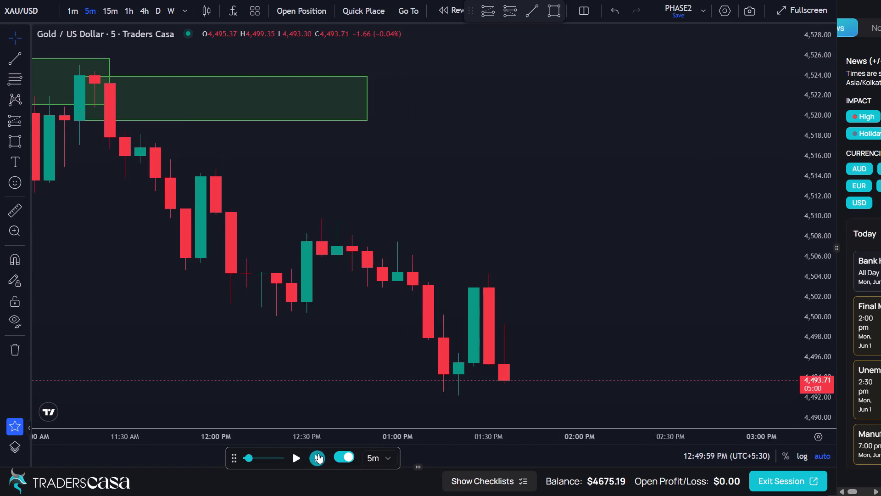
{"action": "triple_click", "coordinate": [318, 453]}
{"action": "triple_click", "coordinate": [318, 453]}
{"action": "triple_click", "coordinate": [318, 453]}
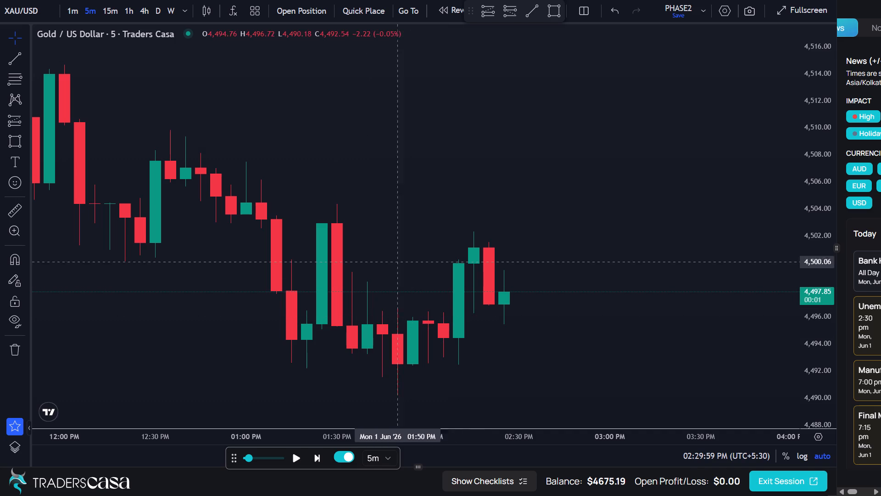
Switch the gold chart to the 15-minute timeframe.
{"action": "scroll", "coordinate": [411, 239], "scroll_direction": "right", "scroll_amount": 4}
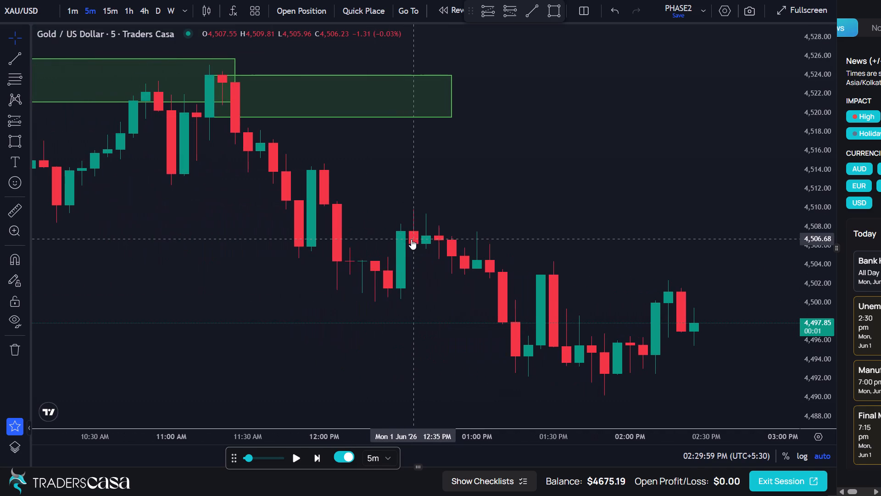
{"action": "scroll", "coordinate": [411, 239], "scroll_direction": "down", "scroll_amount": 5}
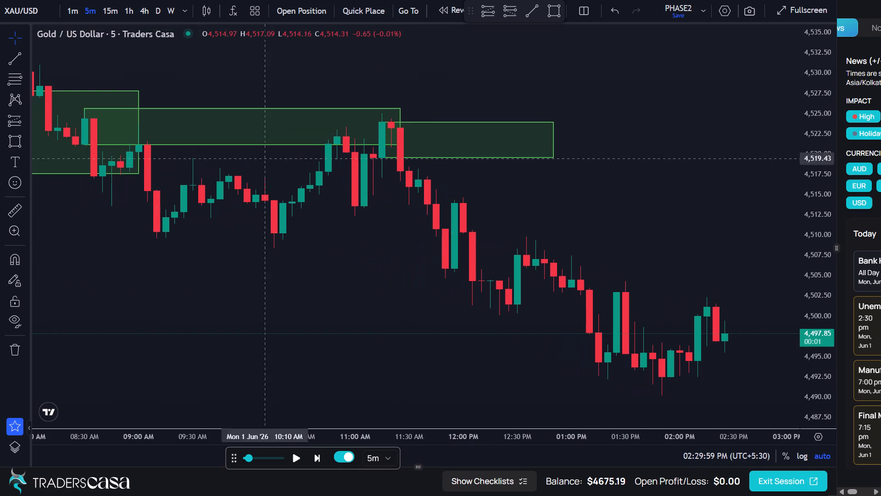
{"action": "left_click", "coordinate": [112, 12]}
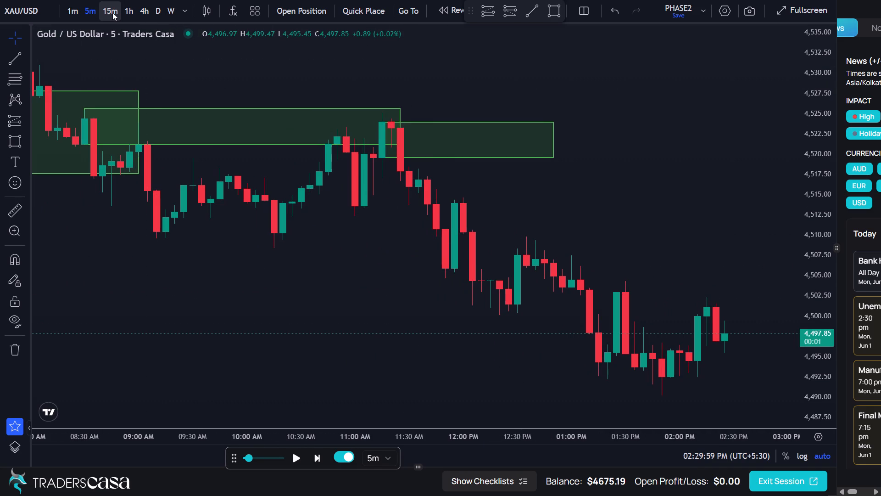
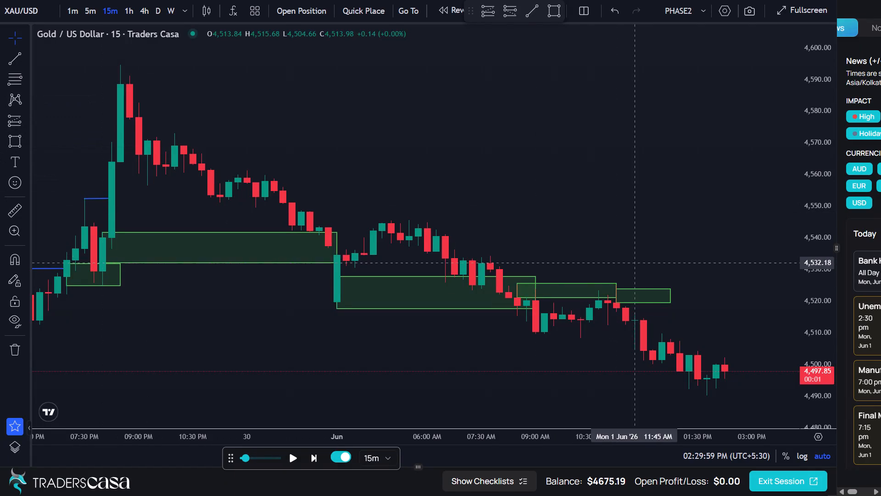
Examine the most recent 15-minute gold candles up to about 2:30 PM, beneath the latest marked zones.
{"action": "scroll", "coordinate": [637, 263], "scroll_direction": "up", "scroll_amount": 5}
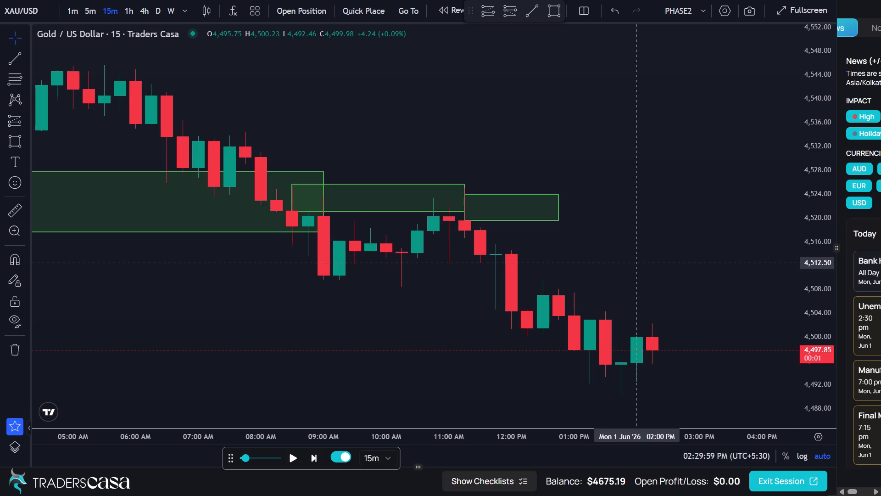
{"action": "scroll", "coordinate": [637, 263], "scroll_direction": "left", "scroll_amount": 3}
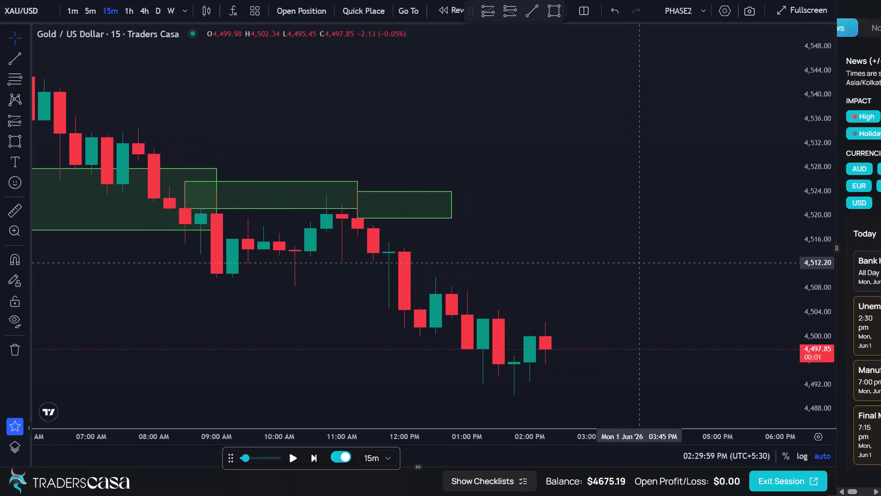
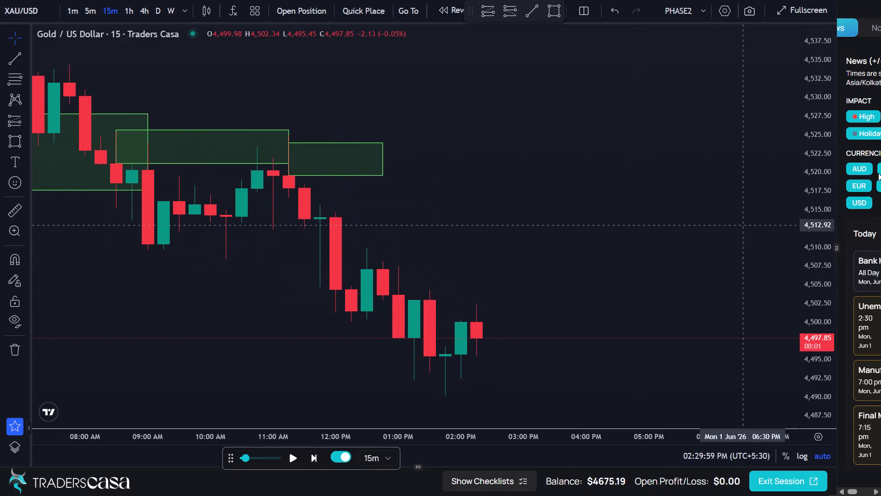
Collapse the news side panel so the chart takes up the full width.
{"action": "left_click_drag", "start_coordinate": [836, 154], "coordinate": [880, 161]}
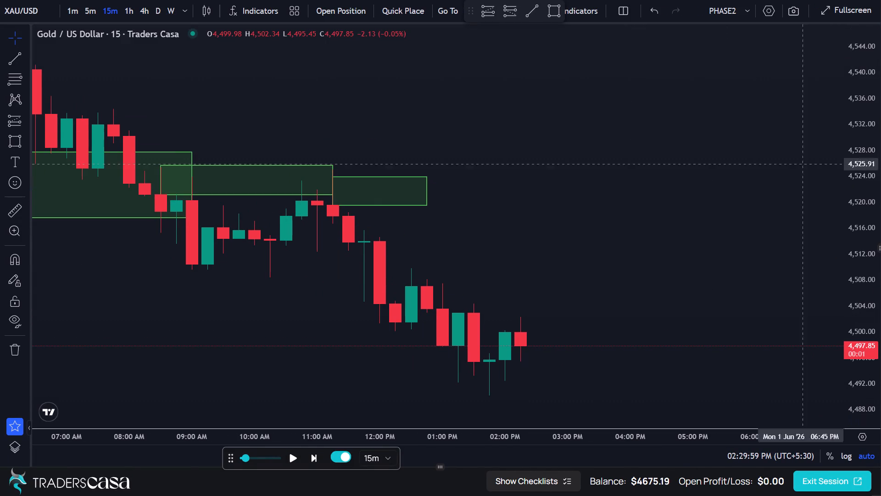
Examine the 15-minute gold price action from mid-May to 1 June around the marked zones.
{"action": "scroll", "coordinate": [568, 237], "scroll_direction": "down", "scroll_amount": 5}
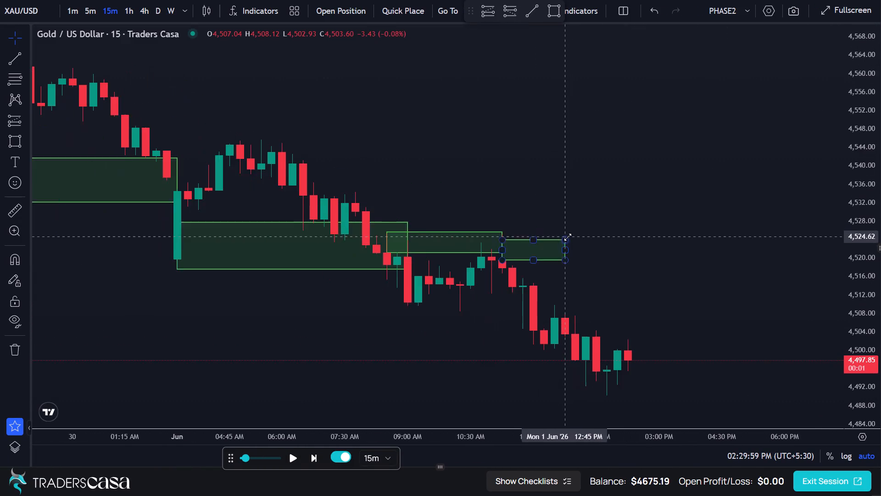
{"action": "scroll", "coordinate": [568, 237], "scroll_direction": "down", "scroll_amount": 1}
{"action": "scroll", "coordinate": [568, 237], "scroll_direction": "left", "scroll_amount": 2}
{"action": "scroll", "coordinate": [568, 237], "scroll_direction": "up", "scroll_amount": 5}
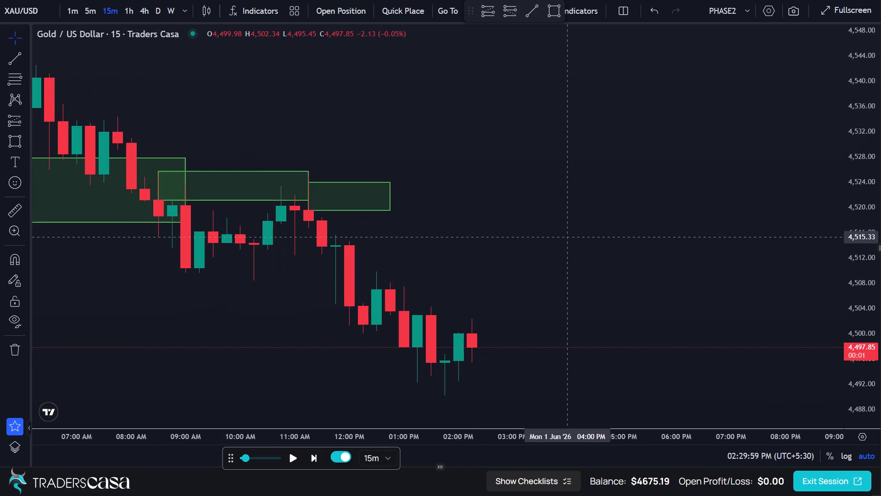
{"action": "scroll", "coordinate": [568, 237], "scroll_direction": "up", "scroll_amount": 2}
{"action": "scroll", "coordinate": [568, 237], "scroll_direction": "down", "scroll_amount": 7}
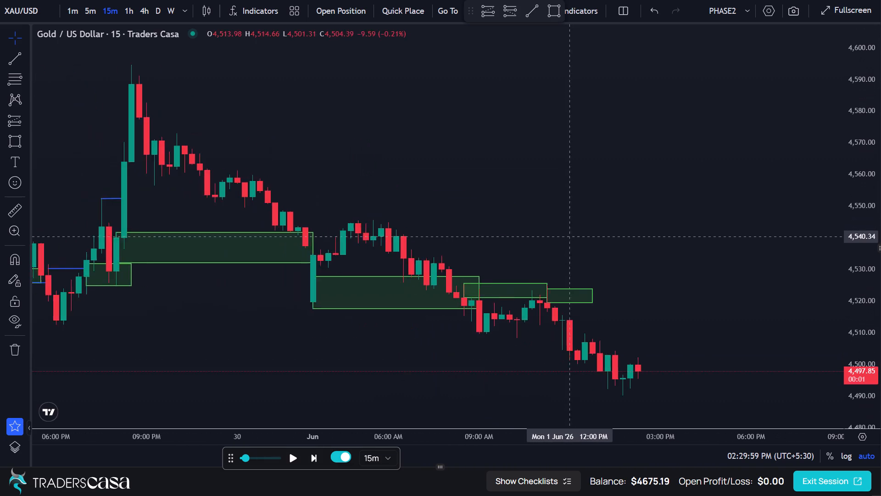
{"action": "scroll", "coordinate": [568, 237], "scroll_direction": "down", "scroll_amount": 11}
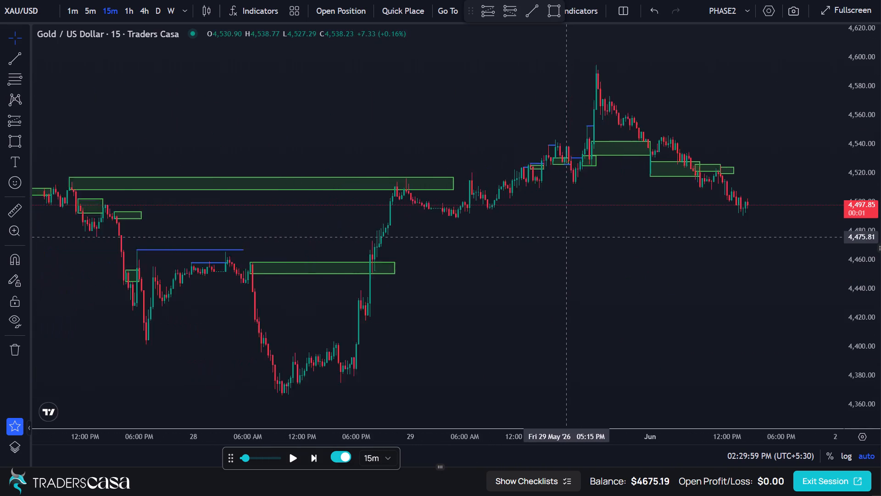
{"action": "scroll", "coordinate": [568, 237], "scroll_direction": "down", "scroll_amount": 7}
{"action": "scroll", "coordinate": [568, 237], "scroll_direction": "up", "scroll_amount": 8}
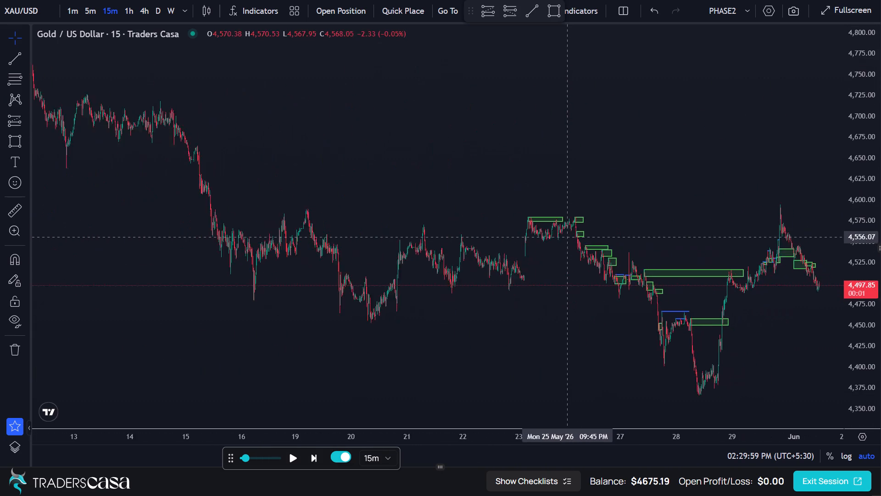
{"action": "scroll", "coordinate": [568, 237], "scroll_direction": "up", "scroll_amount": 10}
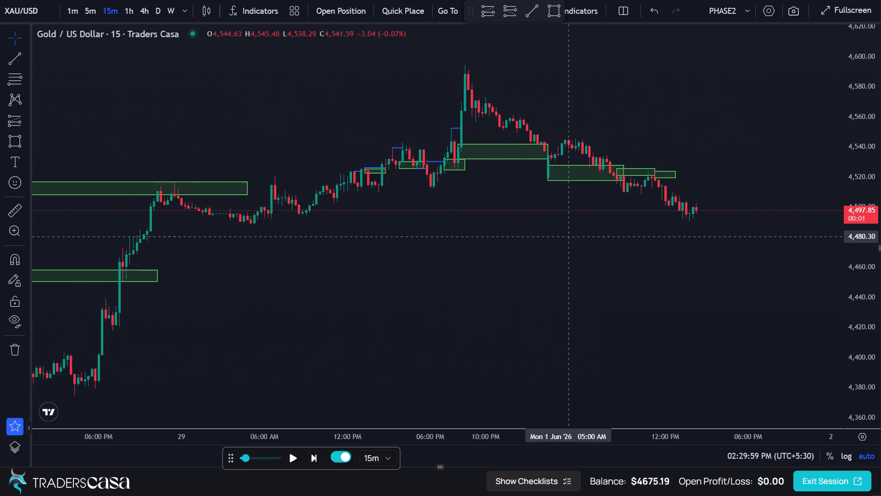
{"action": "scroll", "coordinate": [568, 237], "scroll_direction": "up", "scroll_amount": 3}
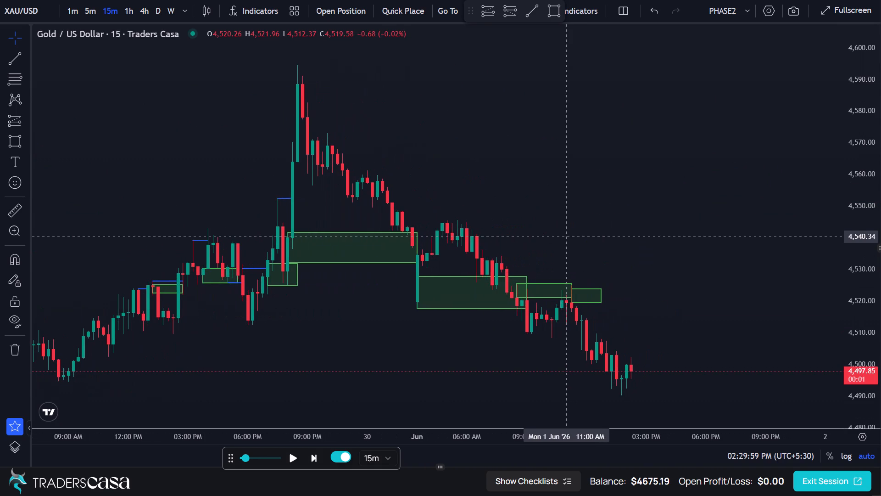
{"action": "scroll", "coordinate": [568, 237], "scroll_direction": "up", "scroll_amount": 3}
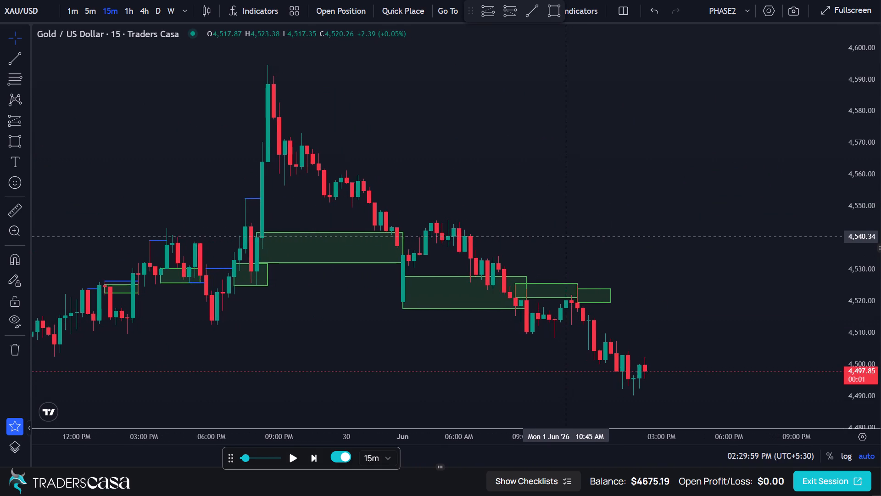
{"action": "scroll", "coordinate": [568, 237], "scroll_direction": "up", "scroll_amount": 2}
{"action": "scroll", "coordinate": [568, 237], "scroll_direction": "left", "scroll_amount": 3}
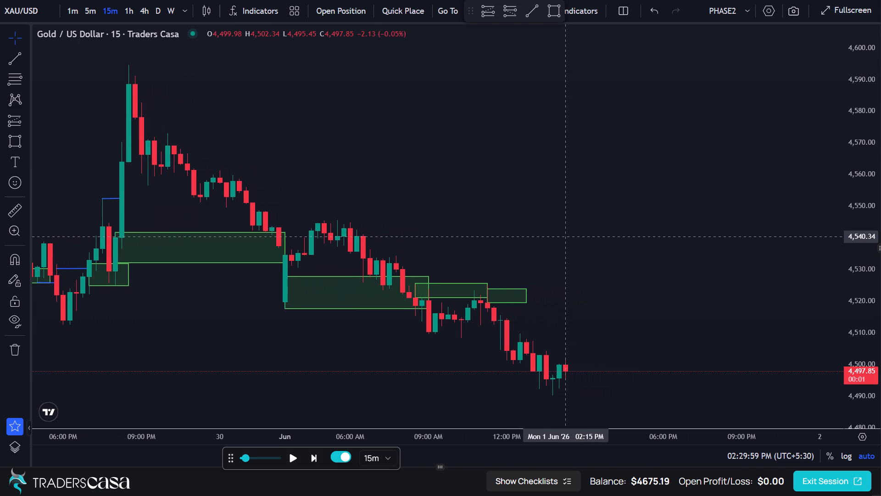
Delete the two small overlapping zones between about 4,519 and 4,526 on 1 June.
{"action": "left_click", "coordinate": [525, 296]}
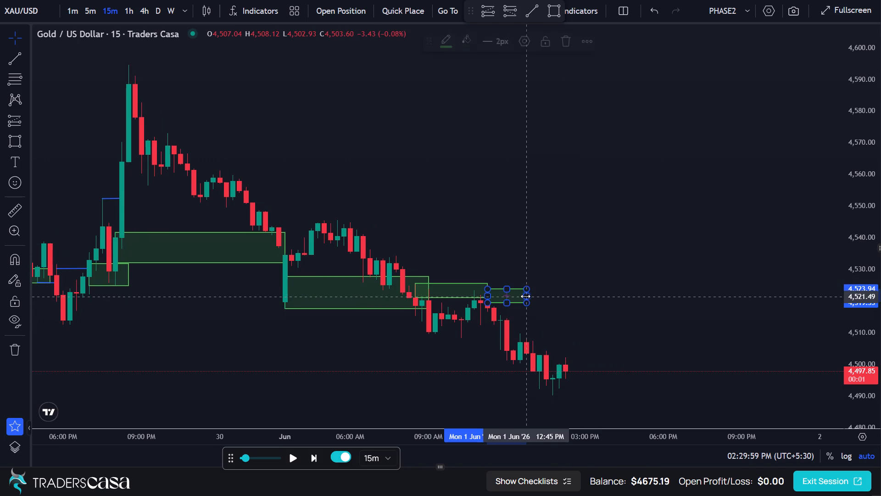
{"action": "left_click", "coordinate": [568, 44]}
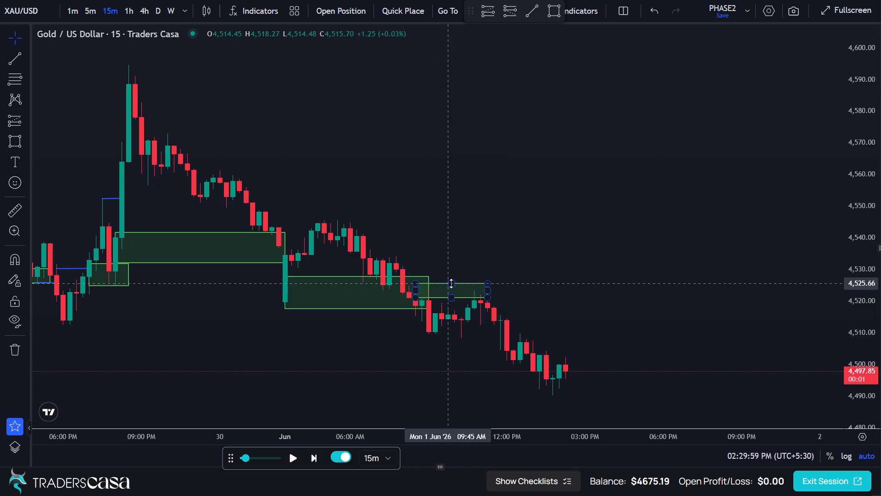
{"action": "left_click", "coordinate": [451, 283]}
{"action": "left_click", "coordinate": [563, 46]}
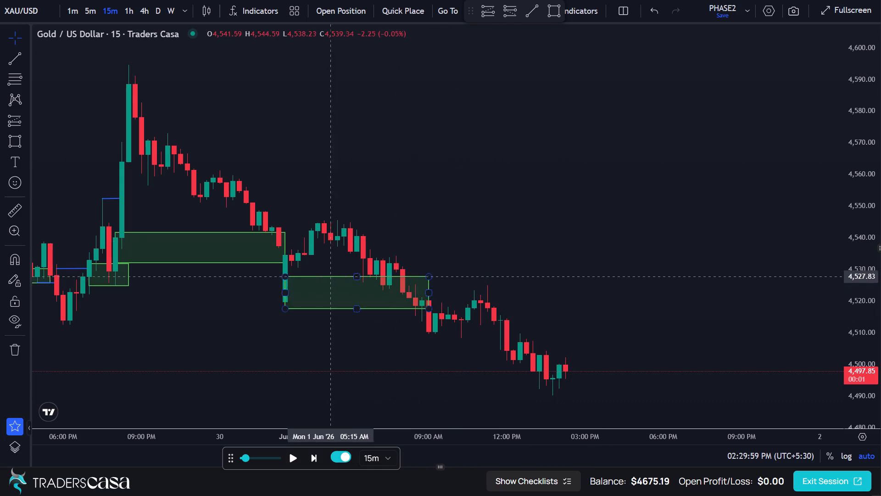
Draw a rectangle supply zone from the 11:00 AM candle on 1 June to about 3:45 PM, spanning about 4,522 to 4,512.
{"action": "left_click", "coordinate": [18, 145]}
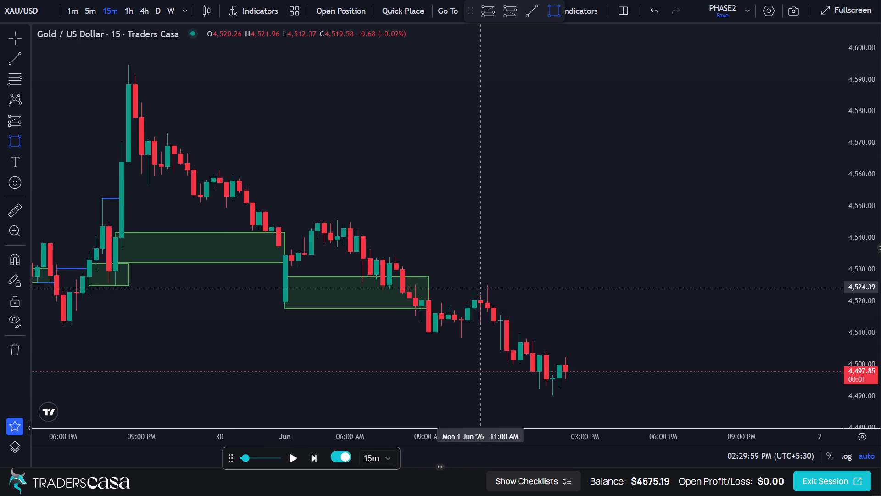
{"action": "left_click_drag", "start_coordinate": [480, 294], "coordinate": [574, 311]}
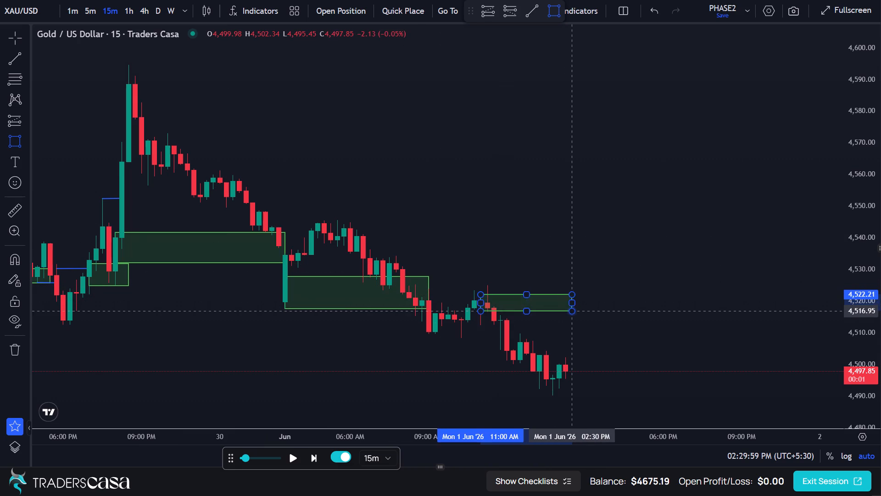
{"action": "left_click_drag", "start_coordinate": [603, 325], "coordinate": [636, 312]}
{"action": "left_click", "coordinate": [636, 312]}
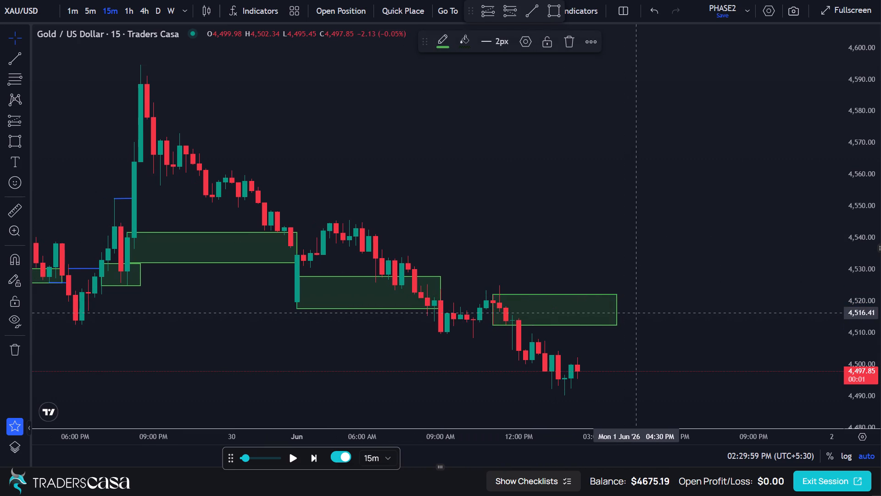
Advance the 15-minute replay candle by candle to about 7:45 PM on 1 June.
{"action": "triple_click", "coordinate": [316, 457]}
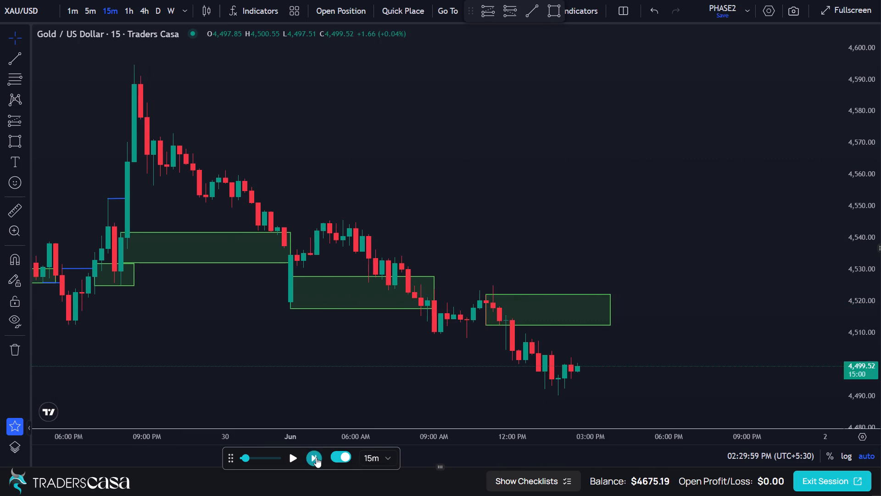
{"action": "triple_click", "coordinate": [316, 457]}
{"action": "triple_click", "coordinate": [316, 457]}
{"action": "triple_click", "coordinate": [316, 457]}
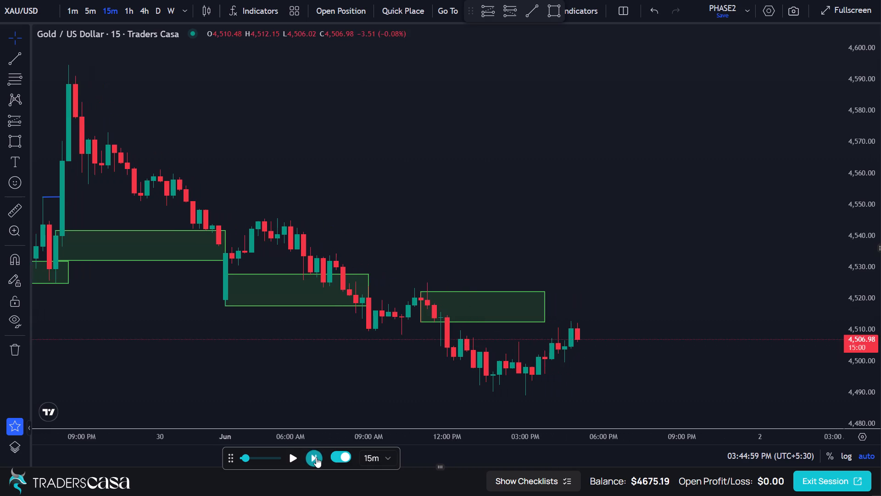
{"action": "triple_click", "coordinate": [316, 457]}
{"action": "triple_click", "coordinate": [316, 457]}
{"action": "triple_click", "coordinate": [316, 457]}
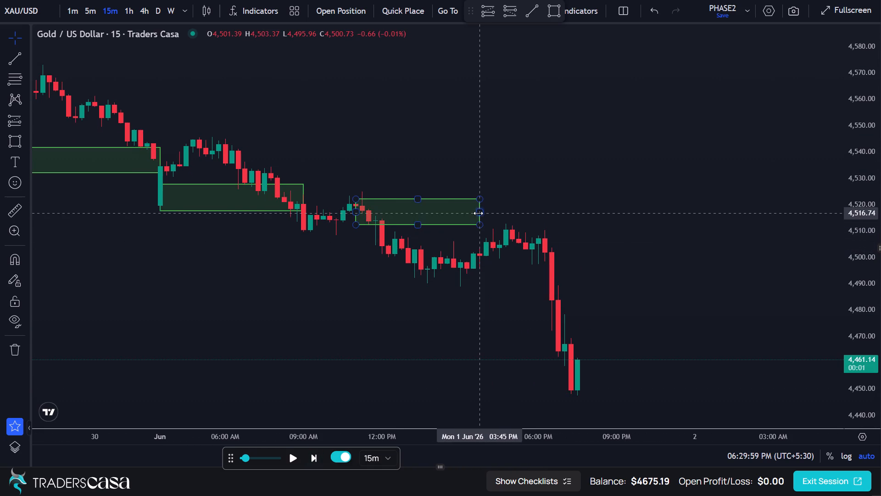
Extend the new supply zone's end time to 9:45 PM on 1 June.
{"action": "left_click_drag", "start_coordinate": [478, 213], "coordinate": [636, 221]}
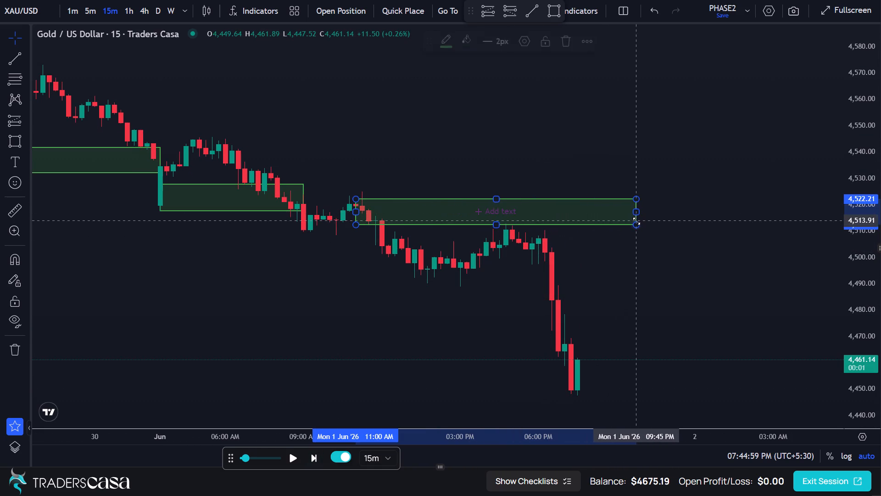
Start placing a Short Position projection near the supply zone that begins at 11:00 AM on 1 June.
{"action": "scroll", "coordinate": [560, 287], "scroll_direction": "up", "scroll_amount": 1}
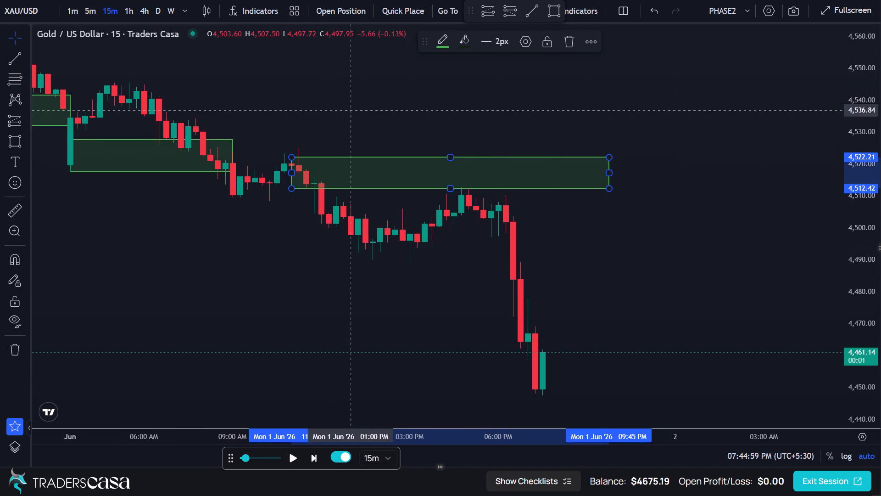
{"action": "left_click", "coordinate": [513, 9]}
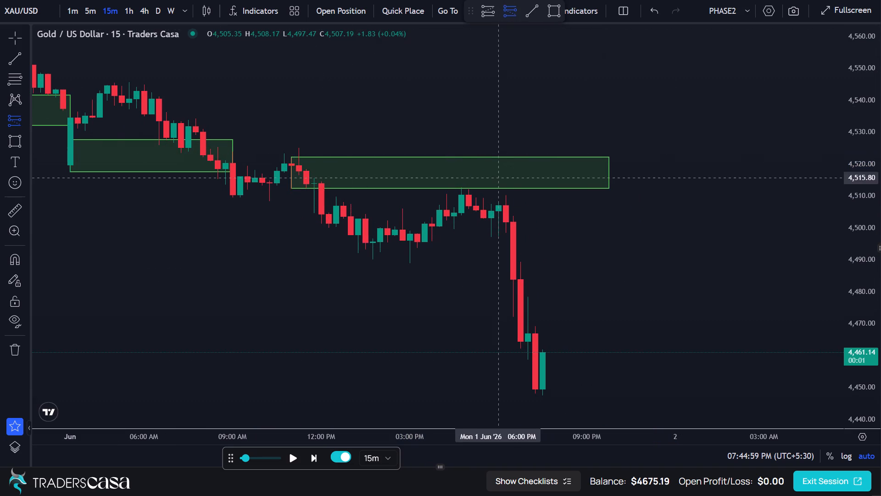
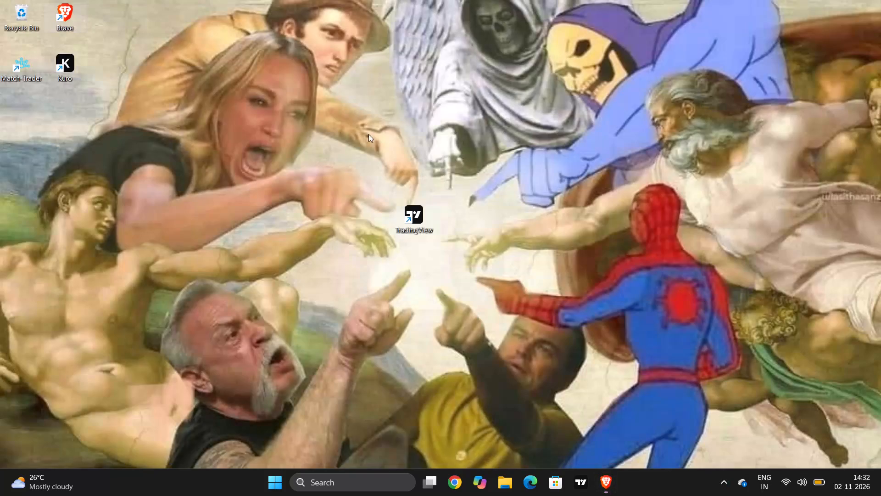
Launch the Kuro application from its desktop shortcut.
{"action": "double_click", "coordinate": [71, 57]}
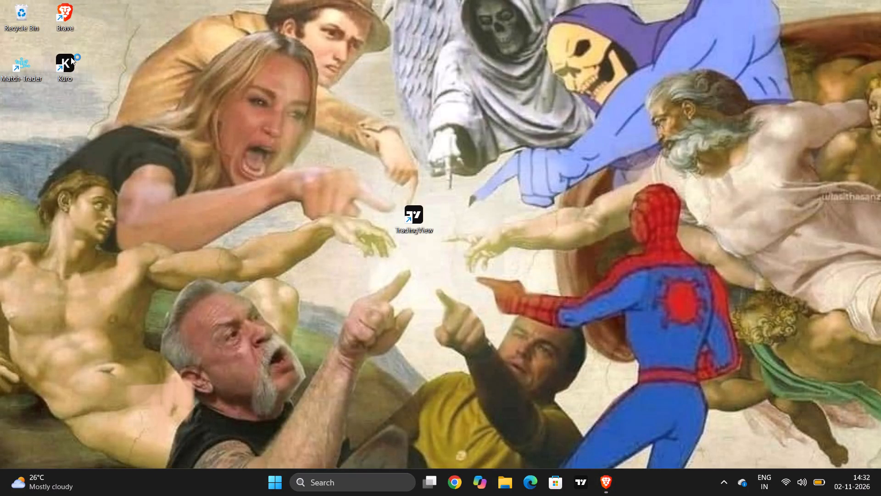
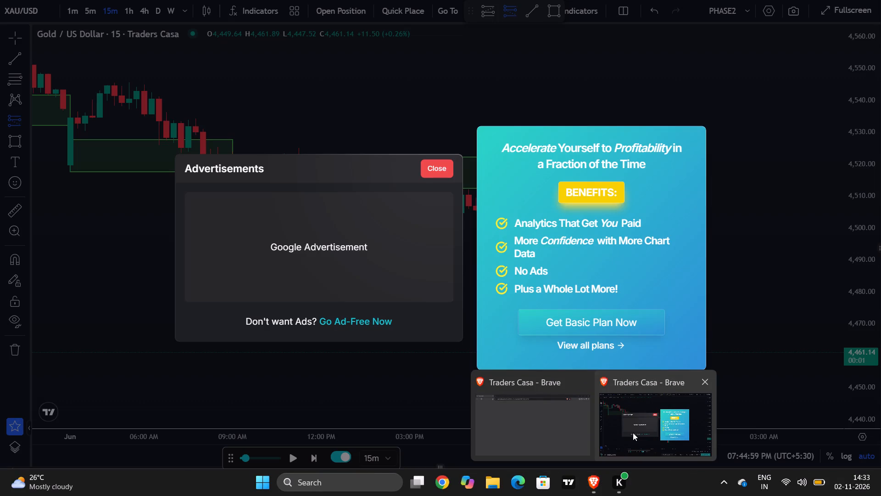
Switch back to the Traders Casa chart window and close the advertisement popup.
{"action": "left_click", "coordinate": [633, 433]}
{"action": "left_click", "coordinate": [438, 173]}
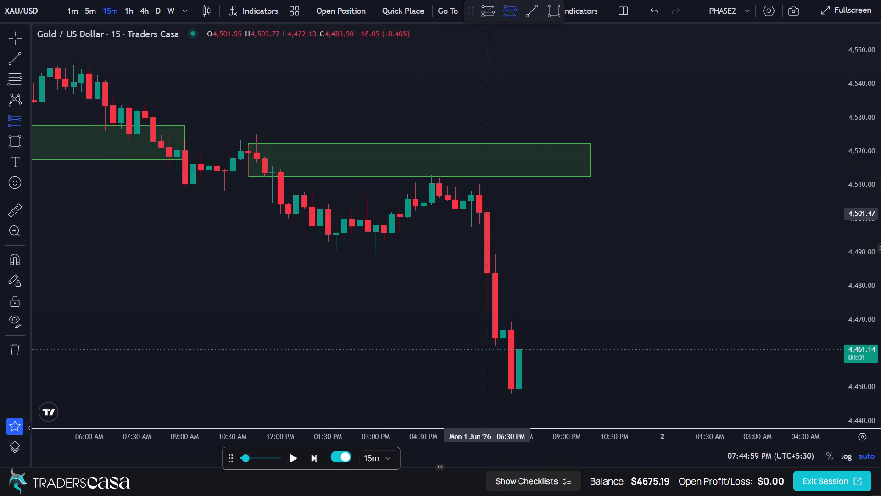
Draw a rectangular supply zone from about 4,508.62 to 4,497.72, spanning 06:00 PM to 11:45 PM on 1 June.
{"action": "left_click", "coordinate": [15, 139]}
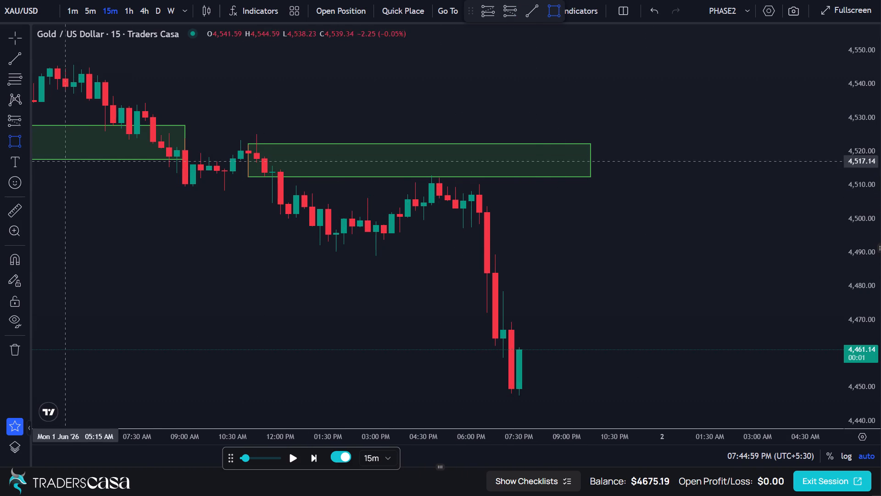
{"action": "left_click", "coordinate": [474, 190]}
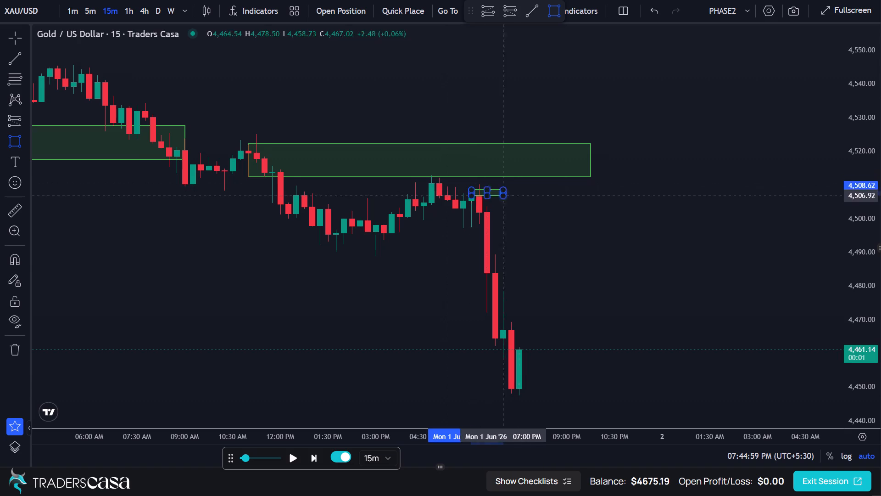
{"action": "left_click", "coordinate": [652, 226]}
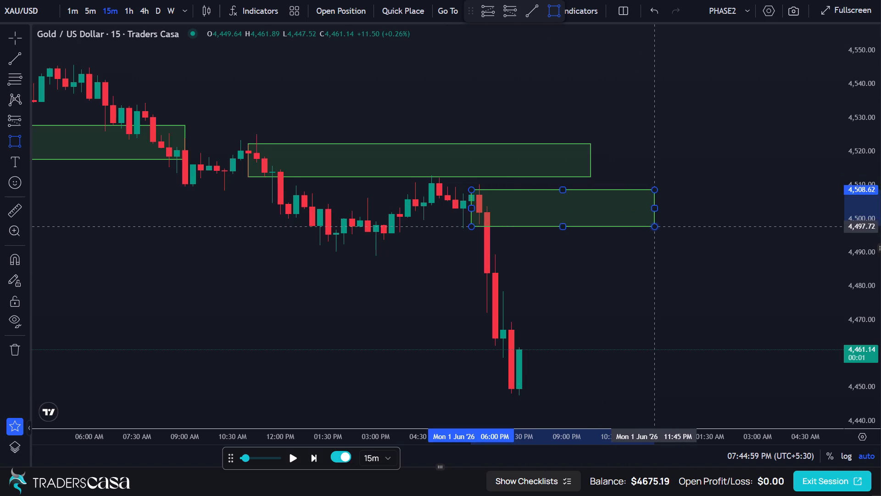
{"action": "left_click", "coordinate": [669, 214]}
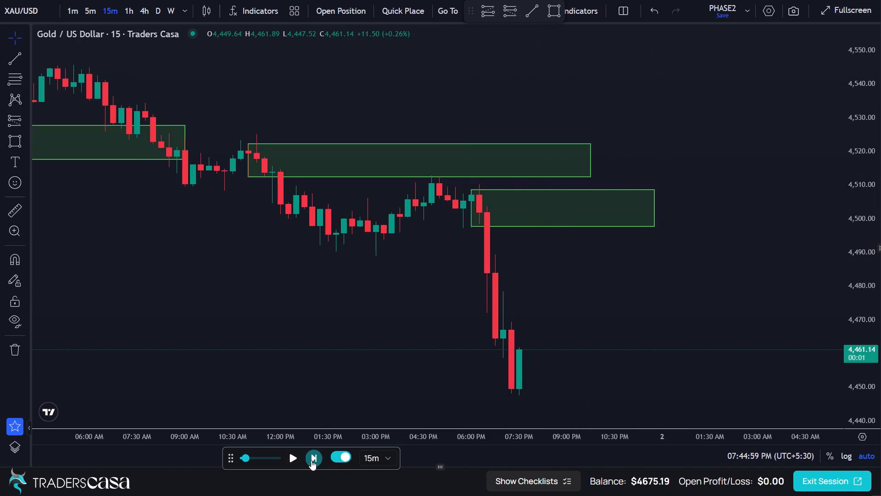
Draw a second rectangular supply zone from about 4,478.98 to 4,459.05, spanning 07:00 PM to 11:15 PM.
{"action": "left_click", "coordinate": [15, 146]}
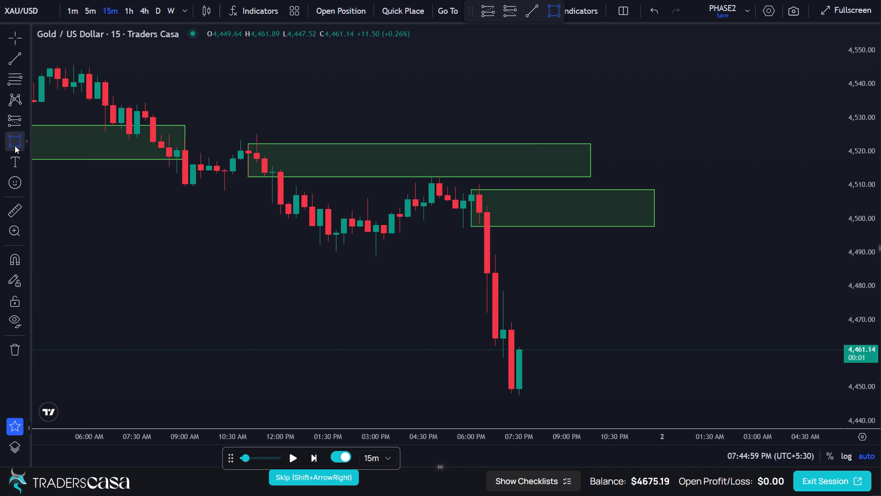
{"action": "left_click", "coordinate": [505, 289]}
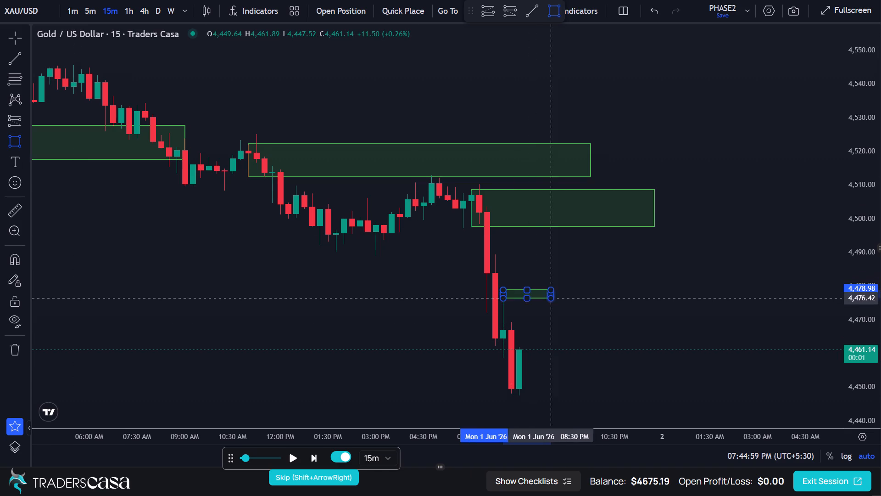
{"action": "left_click", "coordinate": [640, 357]}
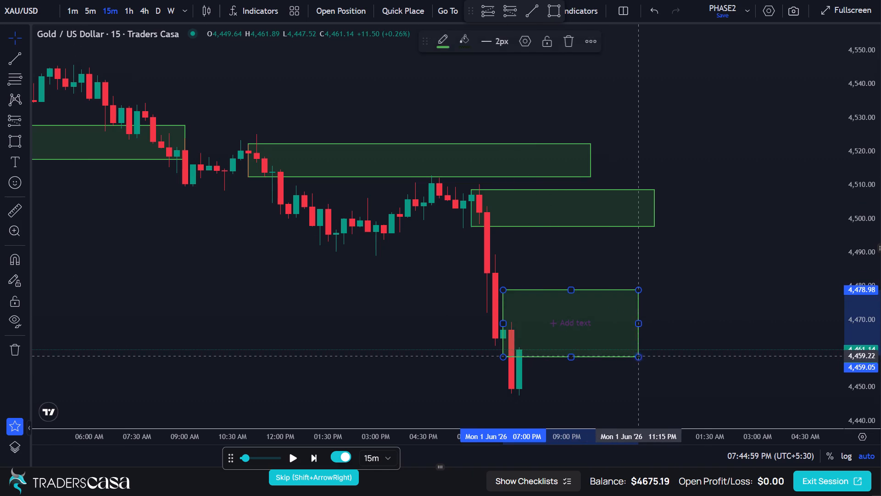
{"action": "left_click", "coordinate": [662, 345]}
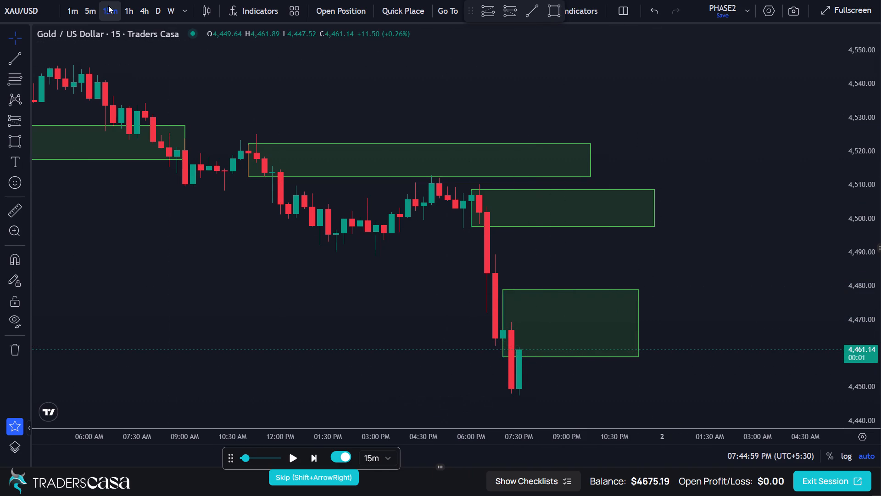
On the 5-minute timeframe, draw a refined zone inside the lowest one from about 4,478.85 to 4,462.43, spanning 07:05 PM to 08:45 PM.
{"action": "left_click", "coordinate": [90, 11]}
{"action": "scroll", "coordinate": [564, 276], "scroll_direction": "down", "scroll_amount": 1}
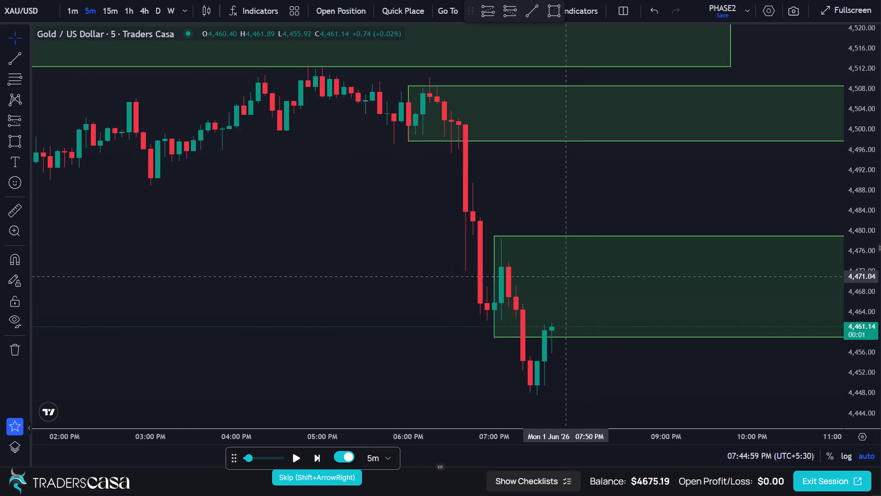
{"action": "scroll", "coordinate": [563, 277], "scroll_direction": "up", "scroll_amount": 2}
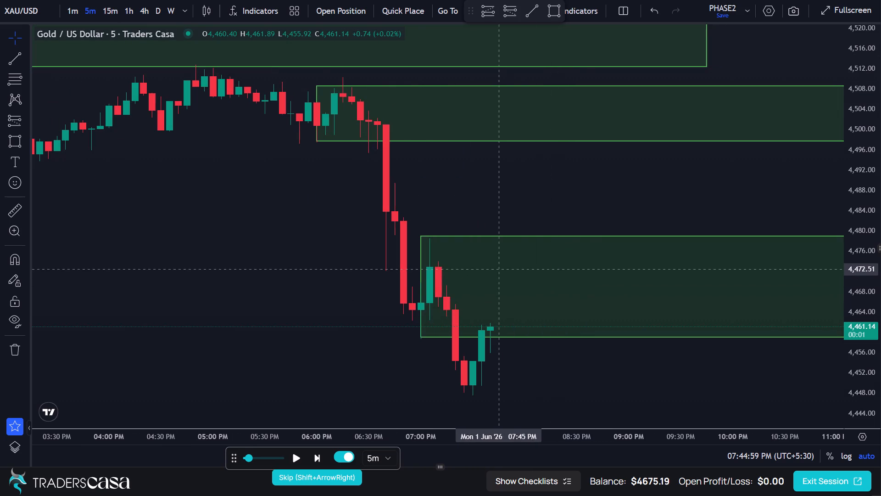
{"action": "left_click", "coordinate": [19, 137]}
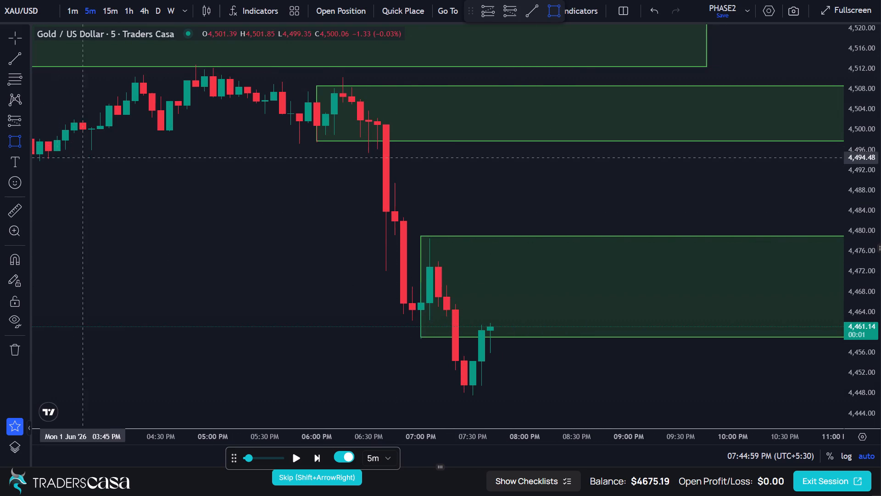
{"action": "left_click", "coordinate": [429, 237]}
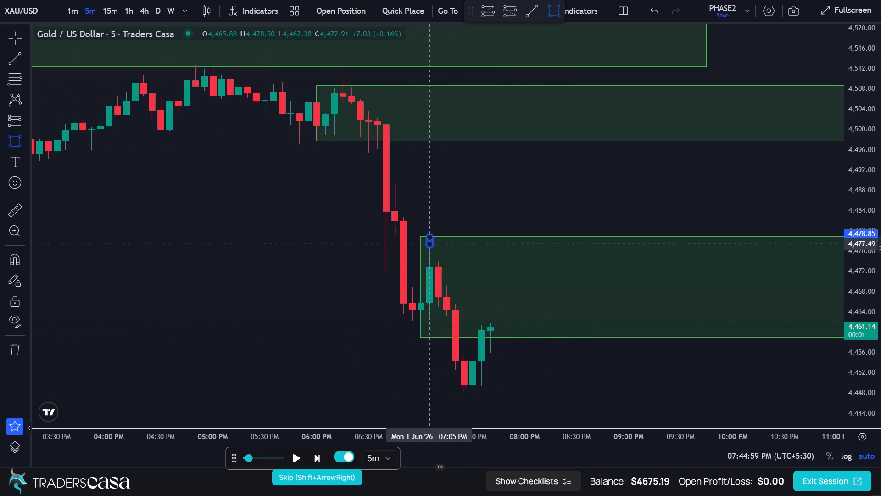
{"action": "left_click", "coordinate": [603, 320]}
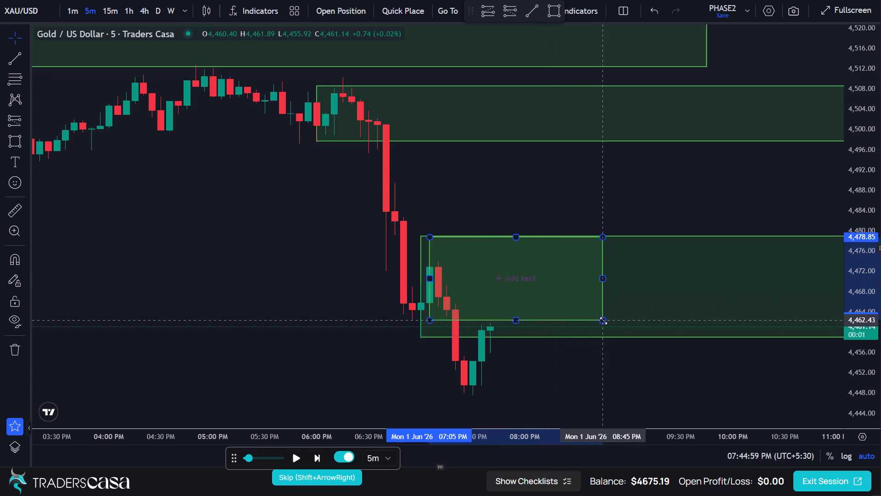
{"action": "left_click", "coordinate": [650, 192]}
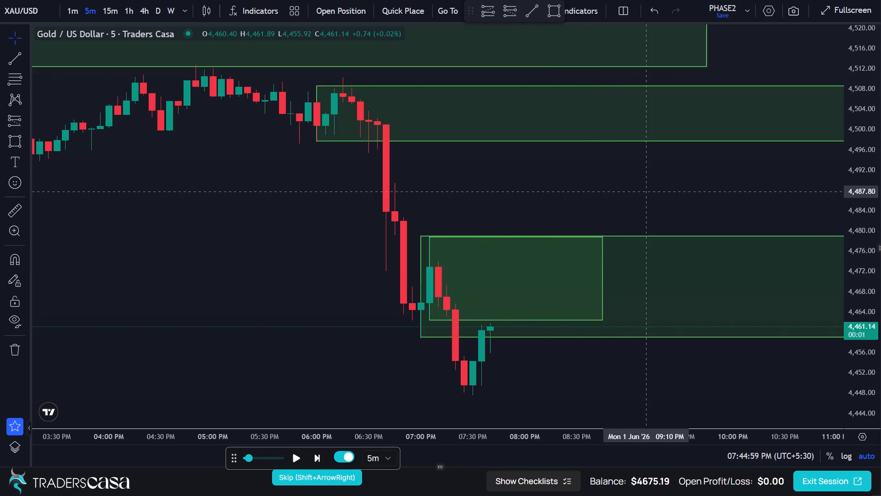
Advance the replay by two 5-minute candles to 07:54:59.
{"action": "left_click", "coordinate": [316, 459]}
{"action": "left_click", "coordinate": [316, 459]}
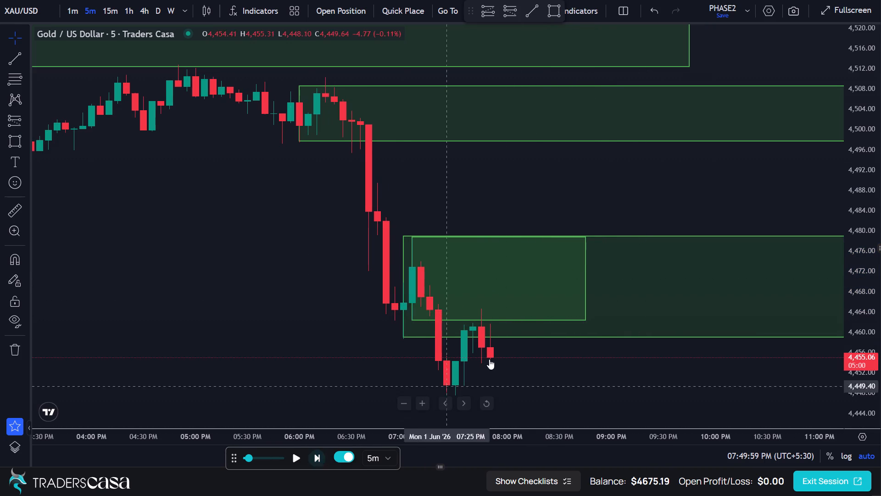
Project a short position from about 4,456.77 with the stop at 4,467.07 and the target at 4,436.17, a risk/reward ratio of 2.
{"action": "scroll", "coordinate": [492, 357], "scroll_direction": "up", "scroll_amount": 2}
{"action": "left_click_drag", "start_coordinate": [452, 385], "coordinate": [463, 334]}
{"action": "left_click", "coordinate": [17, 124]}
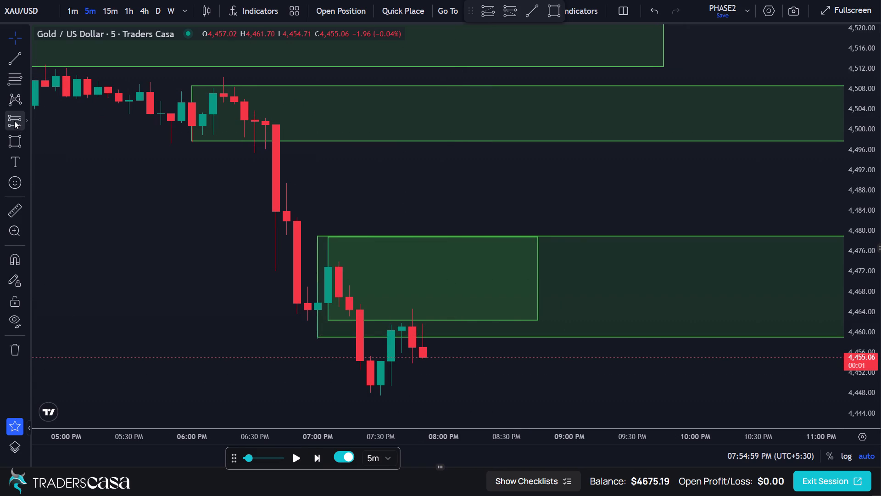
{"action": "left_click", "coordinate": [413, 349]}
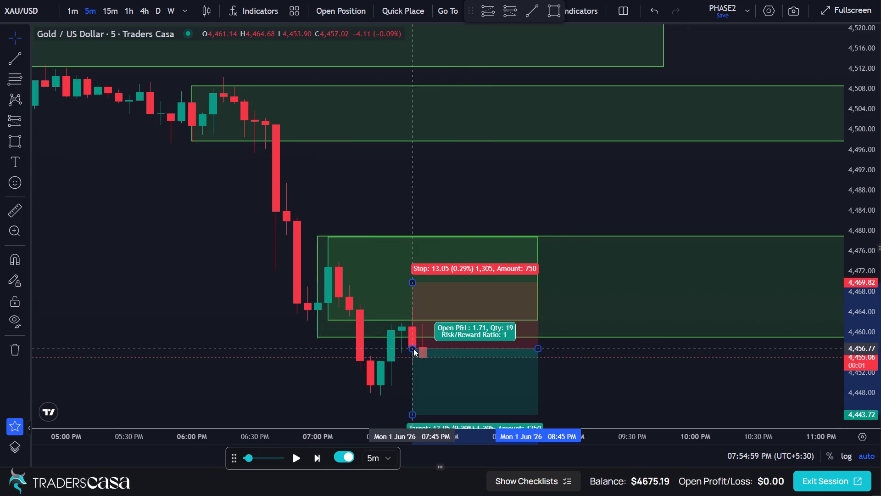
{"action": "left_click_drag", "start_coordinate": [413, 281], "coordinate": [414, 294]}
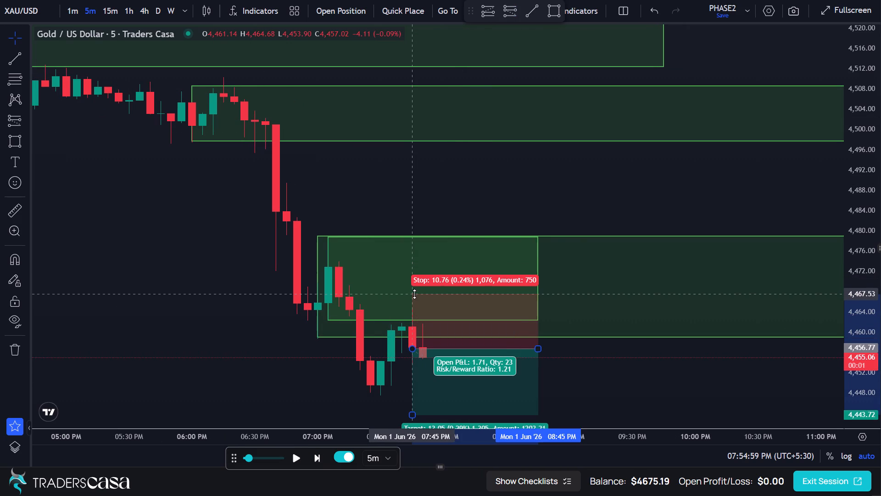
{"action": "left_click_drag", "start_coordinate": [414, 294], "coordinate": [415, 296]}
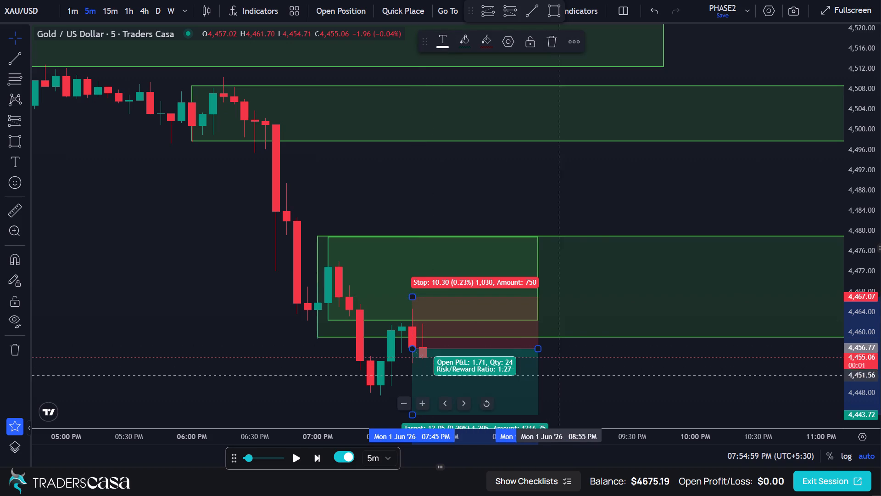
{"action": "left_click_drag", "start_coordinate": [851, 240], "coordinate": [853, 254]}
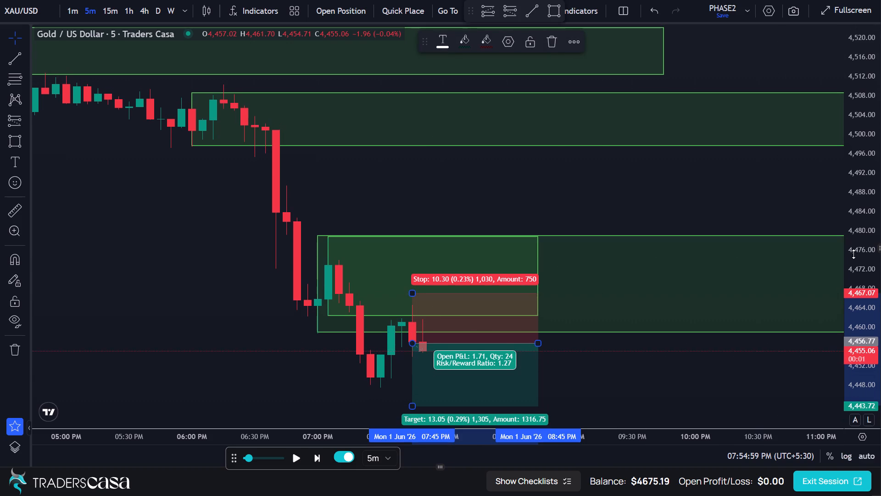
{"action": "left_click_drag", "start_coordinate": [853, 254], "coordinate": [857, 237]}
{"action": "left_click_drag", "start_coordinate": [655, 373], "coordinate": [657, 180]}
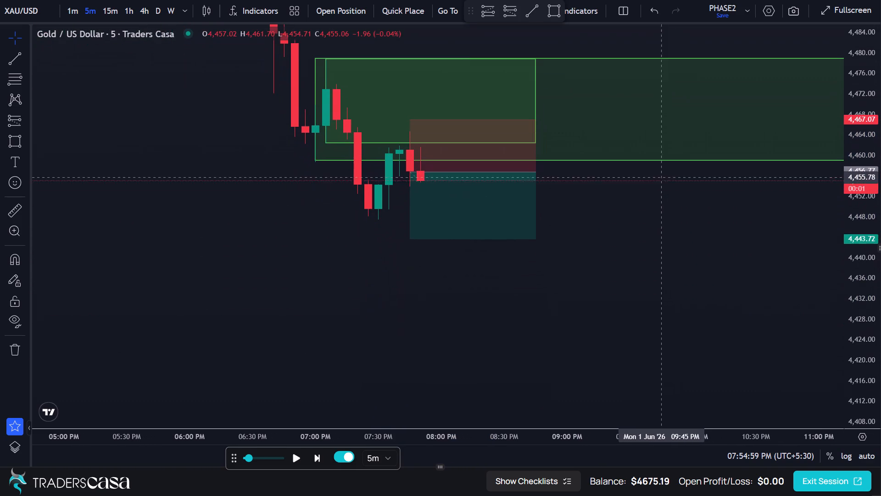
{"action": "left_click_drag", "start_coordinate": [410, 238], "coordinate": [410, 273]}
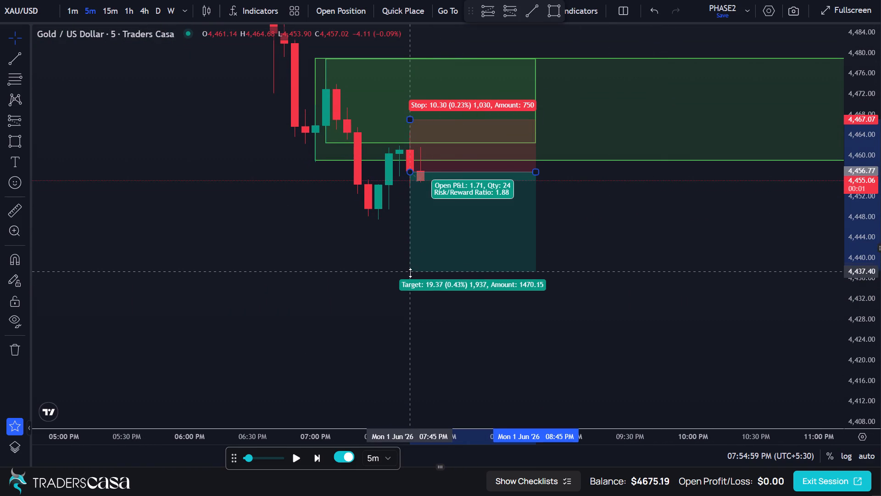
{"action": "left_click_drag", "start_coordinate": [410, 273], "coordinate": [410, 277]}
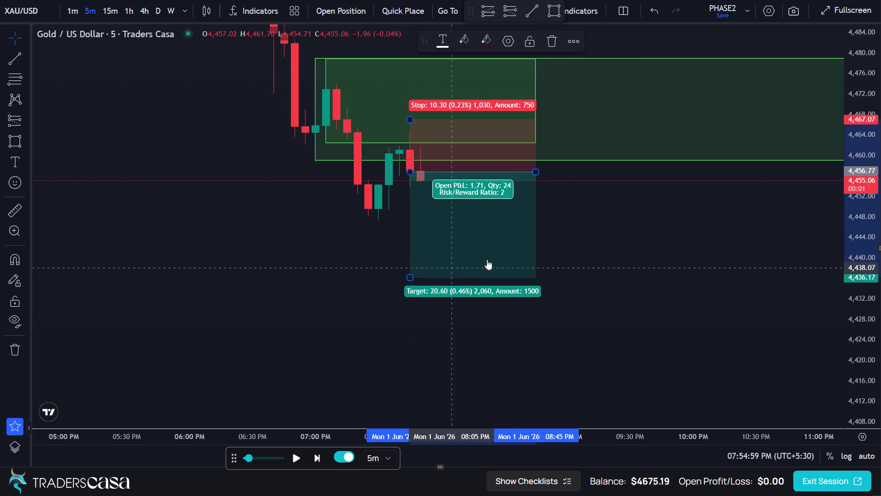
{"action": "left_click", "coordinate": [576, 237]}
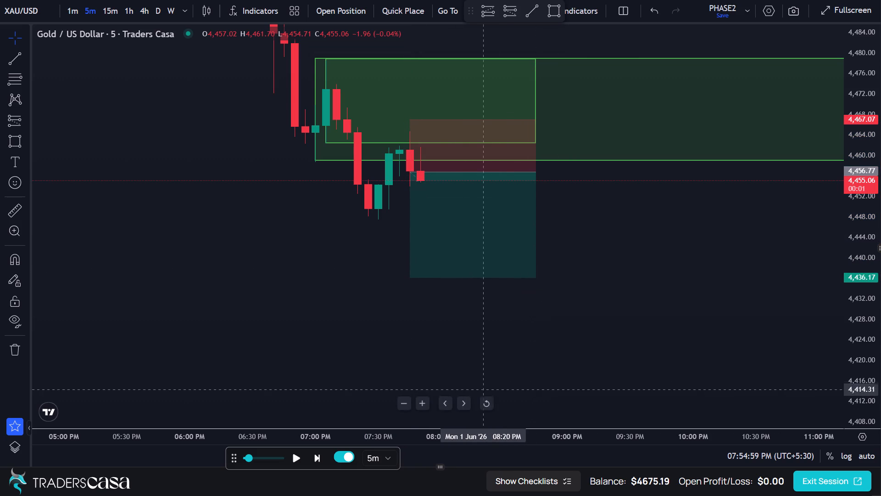
Advance the replay candle by candle on the 5-minute timeframe to 09:04:59.
{"action": "left_click", "coordinate": [315, 455]}
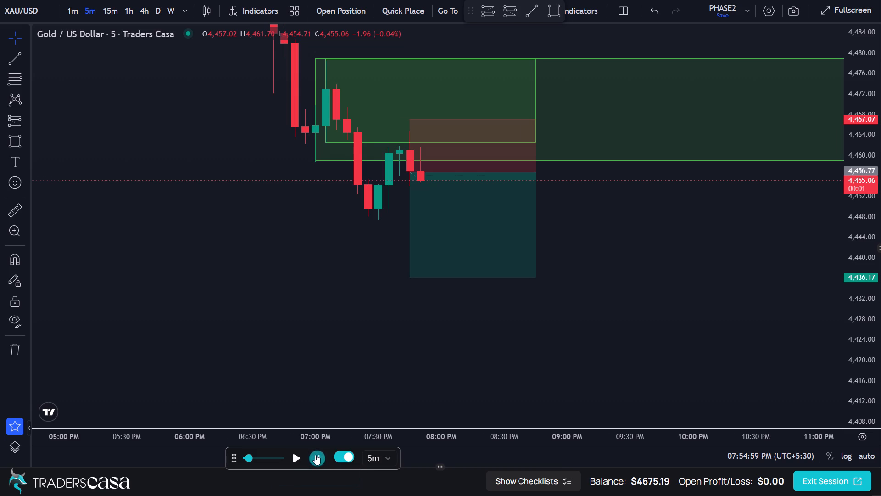
{"action": "left_click", "coordinate": [315, 455]}
{"action": "left_click", "coordinate": [315, 455]}
{"action": "left_click", "coordinate": [315, 455]}
{"action": "triple_click", "coordinate": [315, 455]}
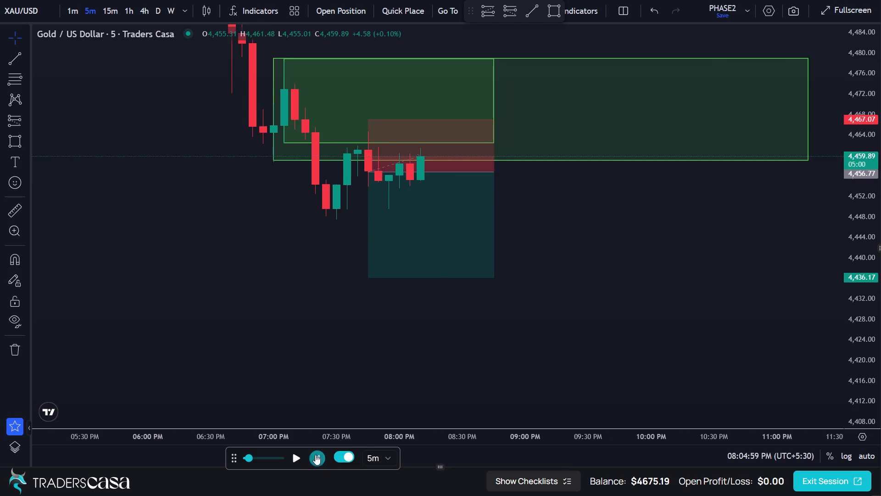
{"action": "triple_click", "coordinate": [315, 455]}
{"action": "triple_click", "coordinate": [315, 455]}
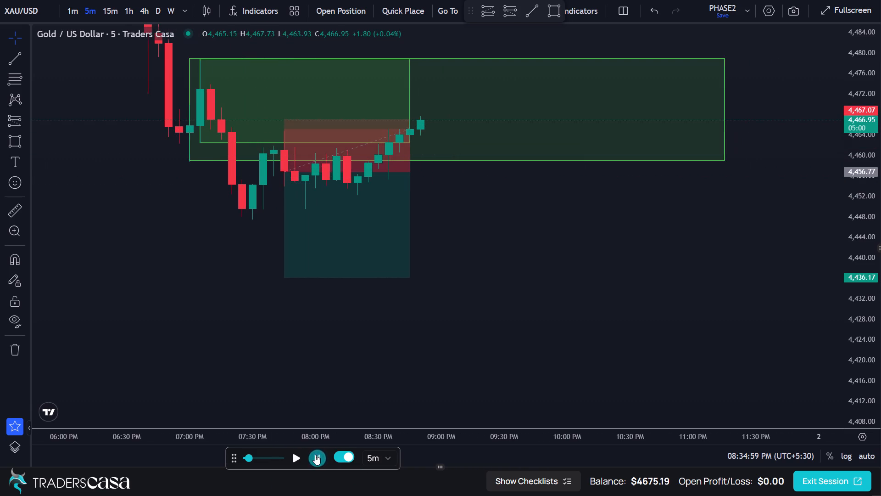
{"action": "left_click", "coordinate": [315, 455]}
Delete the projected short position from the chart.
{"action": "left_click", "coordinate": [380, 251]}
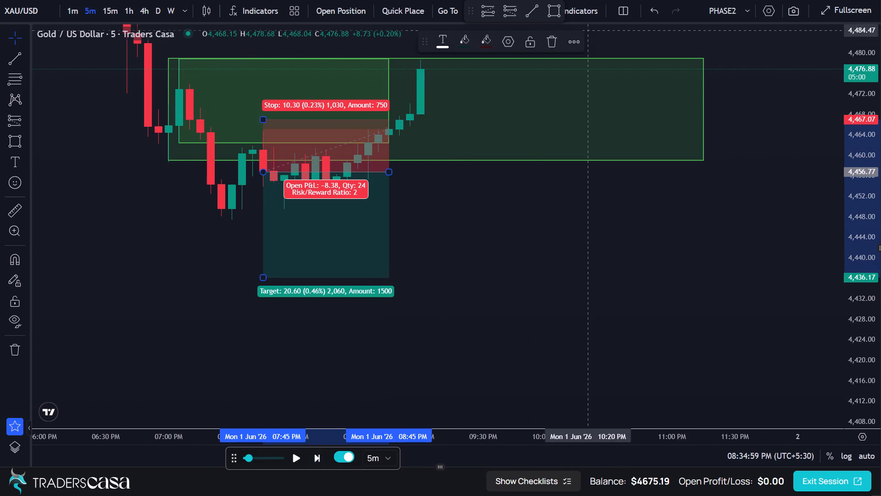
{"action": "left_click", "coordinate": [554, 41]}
Advance the replay by two more 5-minute candles to 09:14:59.
{"action": "left_click_drag", "start_coordinate": [474, 233], "coordinate": [505, 368]}
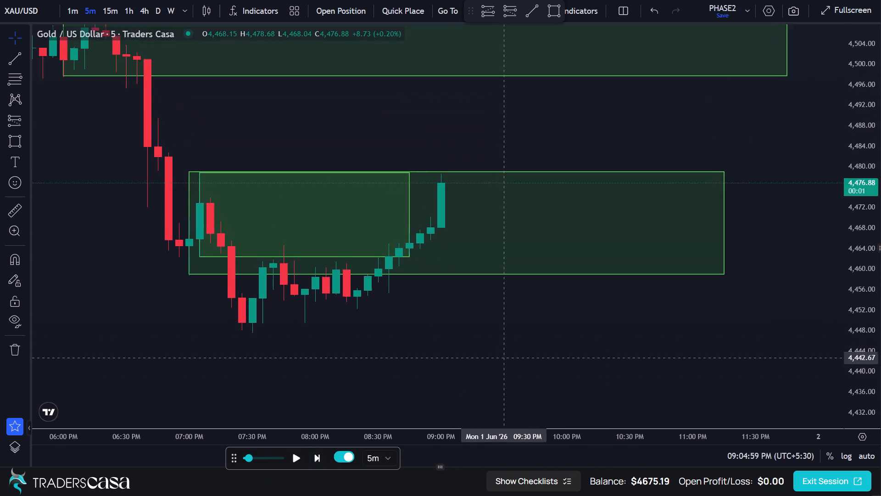
{"action": "left_click_drag", "start_coordinate": [505, 368], "coordinate": [619, 353]}
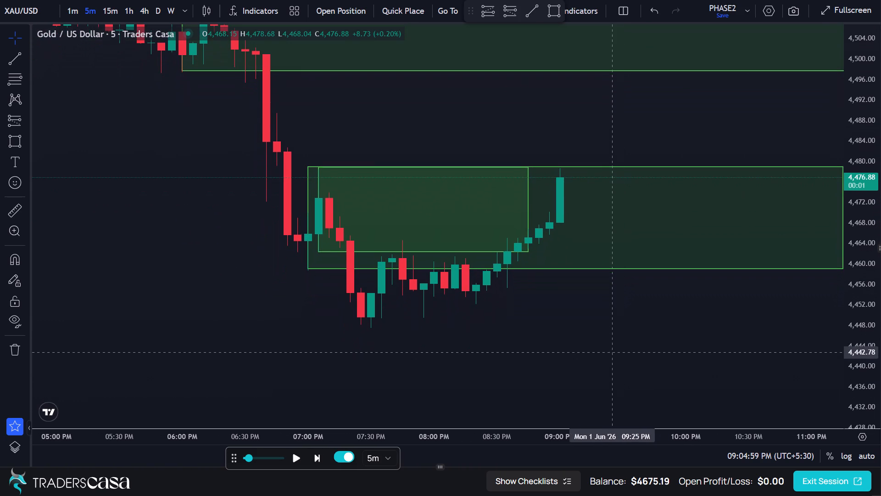
{"action": "left_click", "coordinate": [309, 458]}
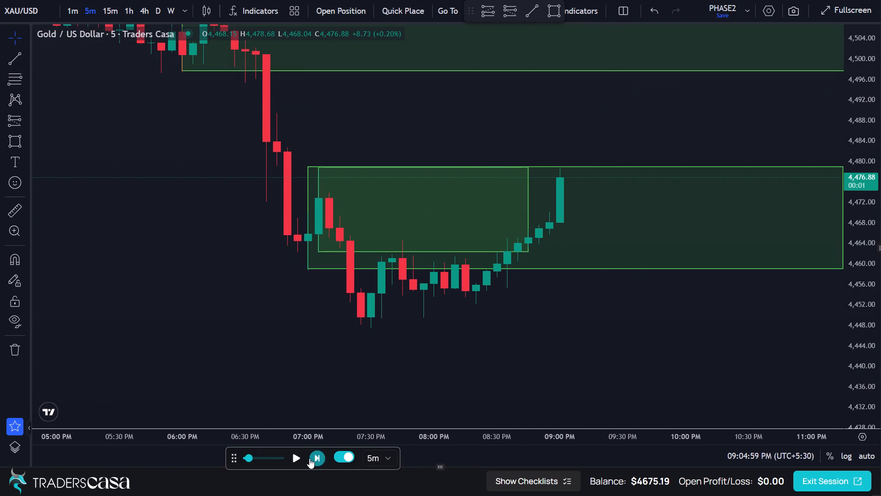
{"action": "left_click", "coordinate": [309, 458]}
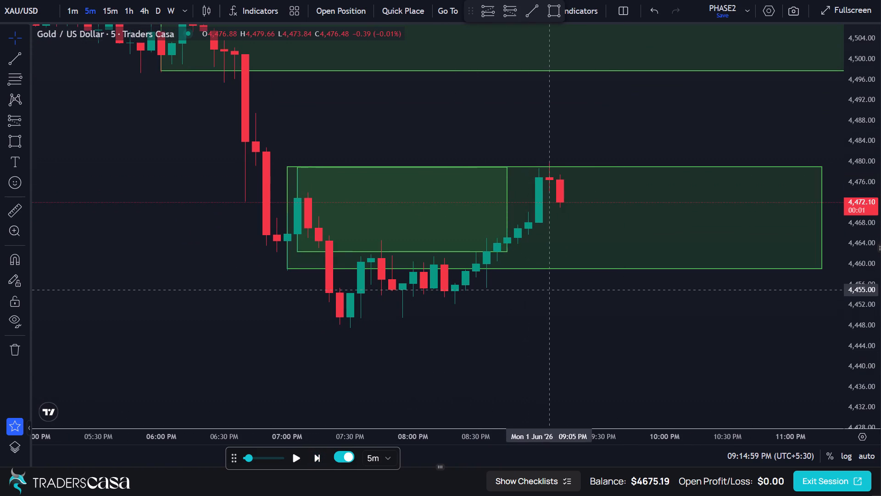
Project a short position from about 4,472.03 at the 09:10 PM candle, with the stop at 4,480.99 and the target at 4,454.10.
{"action": "scroll", "coordinate": [553, 290], "scroll_direction": "up", "scroll_amount": 1}
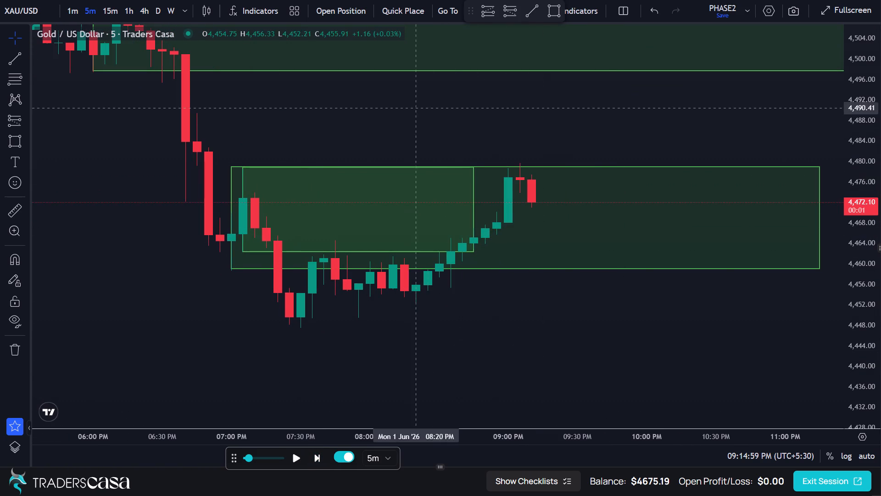
{"action": "left_click", "coordinate": [512, 11]}
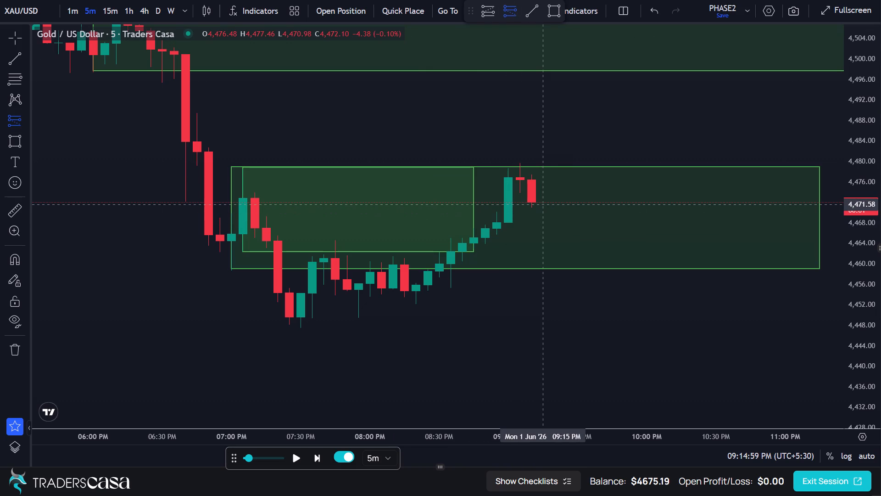
{"action": "left_click", "coordinate": [532, 206]}
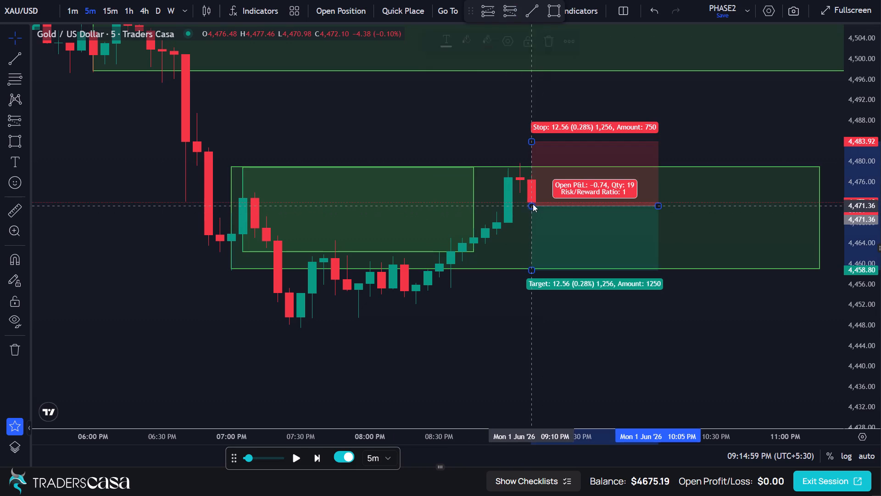
{"action": "left_click", "coordinate": [543, 204]}
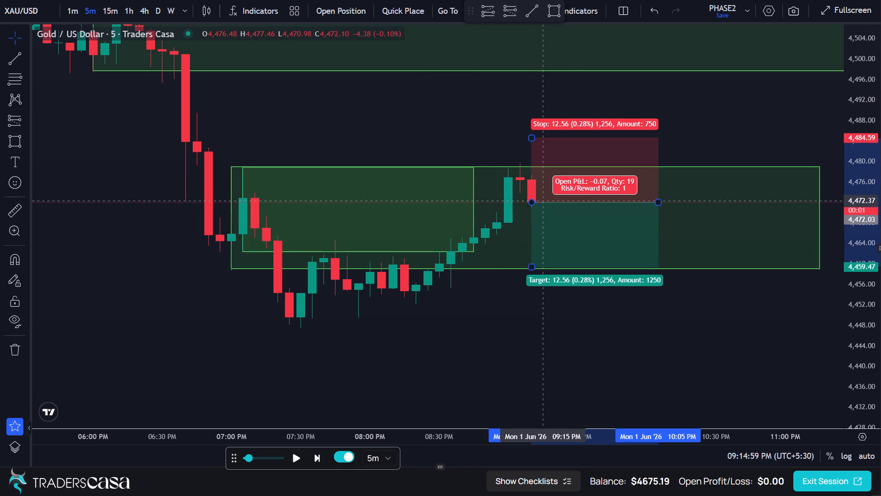
{"action": "left_click_drag", "start_coordinate": [534, 139], "coordinate": [534, 147]}
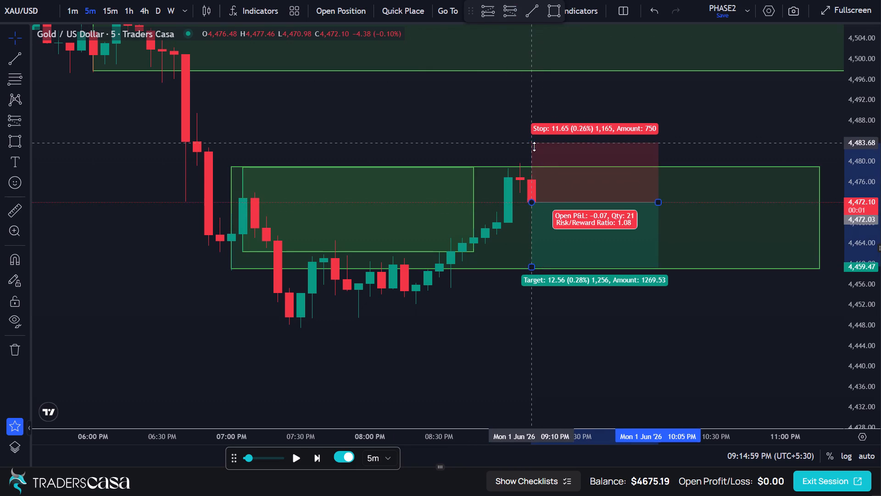
{"action": "left_click_drag", "start_coordinate": [534, 147], "coordinate": [534, 157]}
{"action": "left_click_drag", "start_coordinate": [530, 271], "coordinate": [532, 286]}
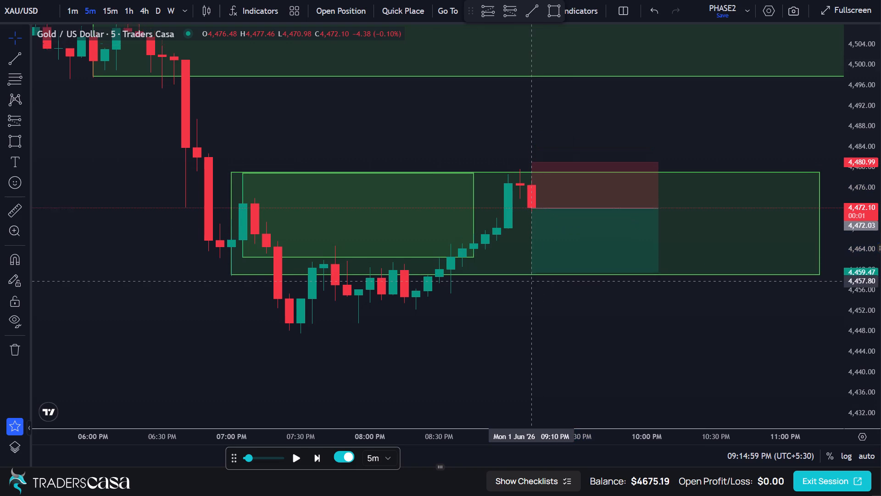
{"action": "left_click_drag", "start_coordinate": [532, 286], "coordinate": [534, 278]}
{"action": "left_click_drag", "start_coordinate": [535, 266], "coordinate": [533, 285]}
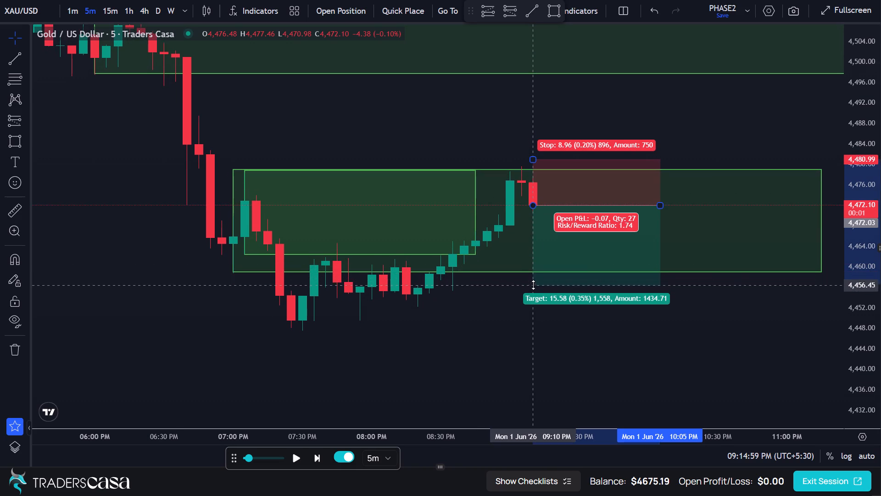
{"action": "left_click_drag", "start_coordinate": [533, 285], "coordinate": [531, 296]}
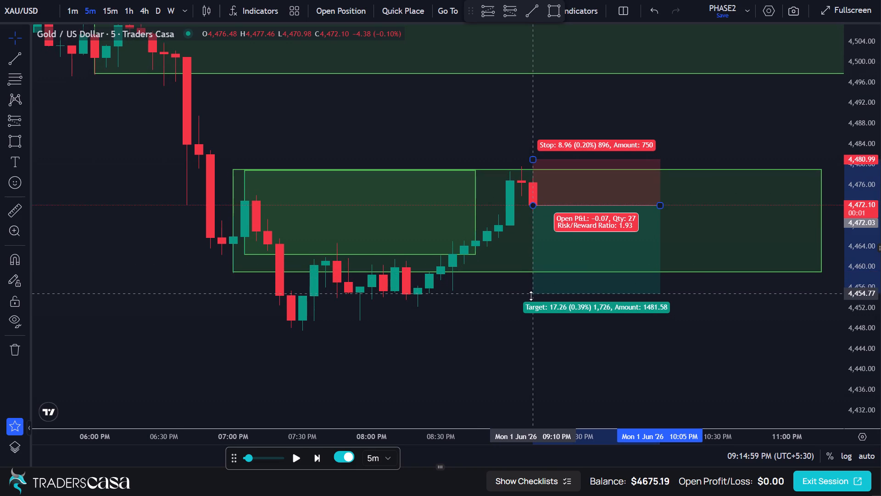
{"action": "left_click_drag", "start_coordinate": [531, 296], "coordinate": [530, 297]}
{"action": "left_click", "coordinate": [479, 286]}
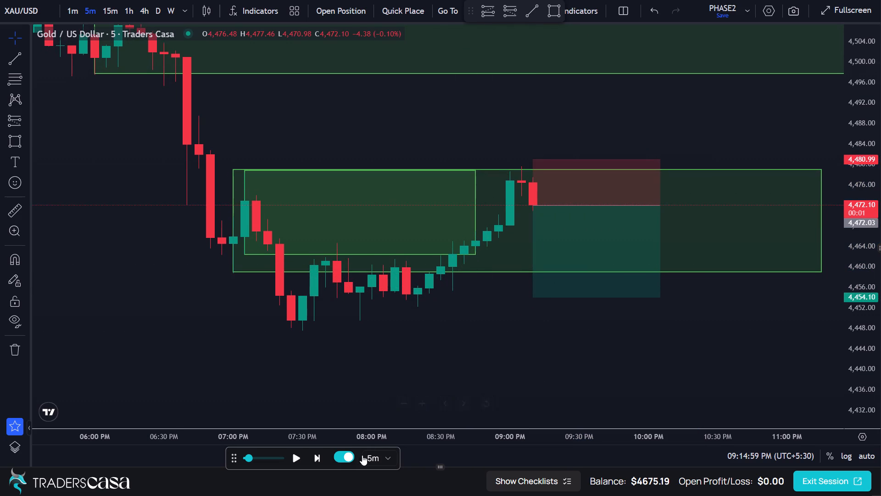
Advance the replay candle by candle on the 5-minute timeframe to 10:29:59.
{"action": "triple_click", "coordinate": [316, 457]}
{"action": "triple_click", "coordinate": [316, 457]}
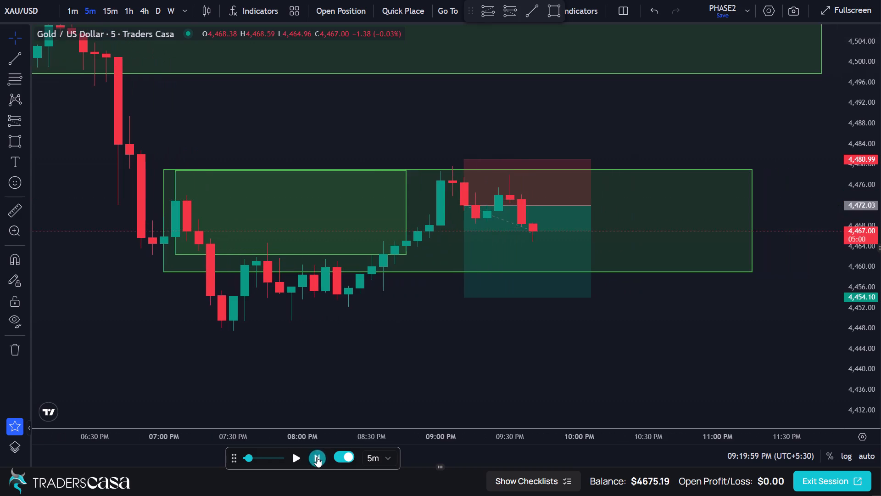
{"action": "triple_click", "coordinate": [317, 457]}
{"action": "left_click", "coordinate": [317, 457]}
{"action": "triple_click", "coordinate": [317, 457]}
{"action": "double_click", "coordinate": [317, 457]}
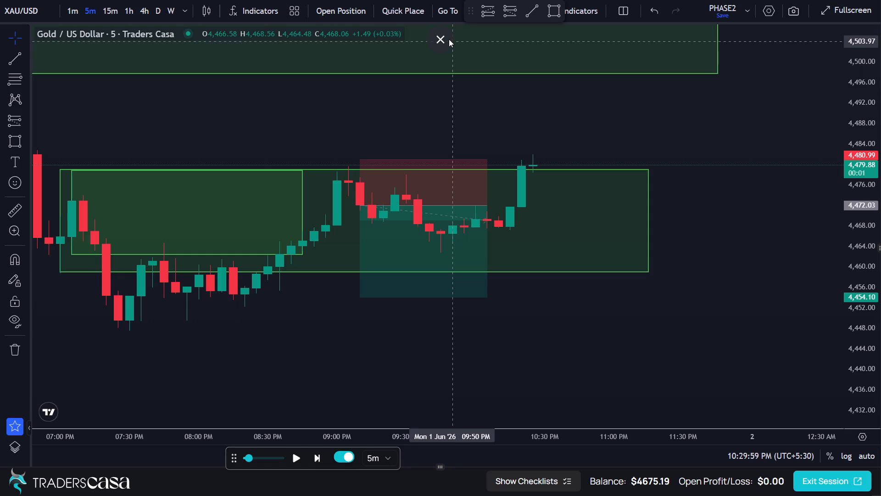
Exit the full-screen view of the replay chart.
{"action": "left_click", "coordinate": [444, 39]}
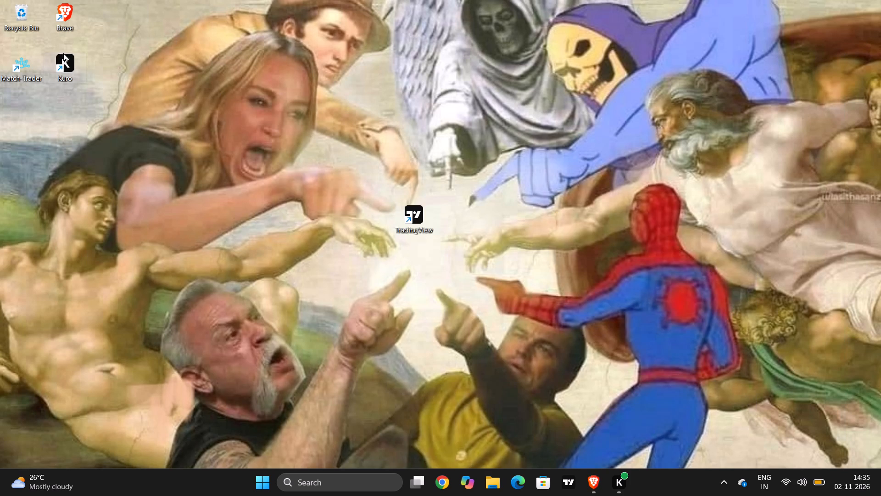
Open the Kuro application from the desktop.
{"action": "double_click", "coordinate": [66, 60]}
{"action": "double_click", "coordinate": [68, 66]}
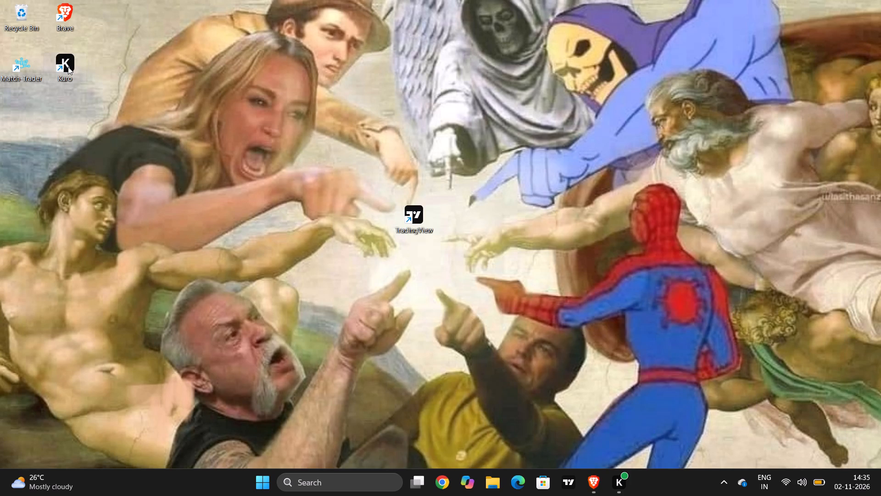
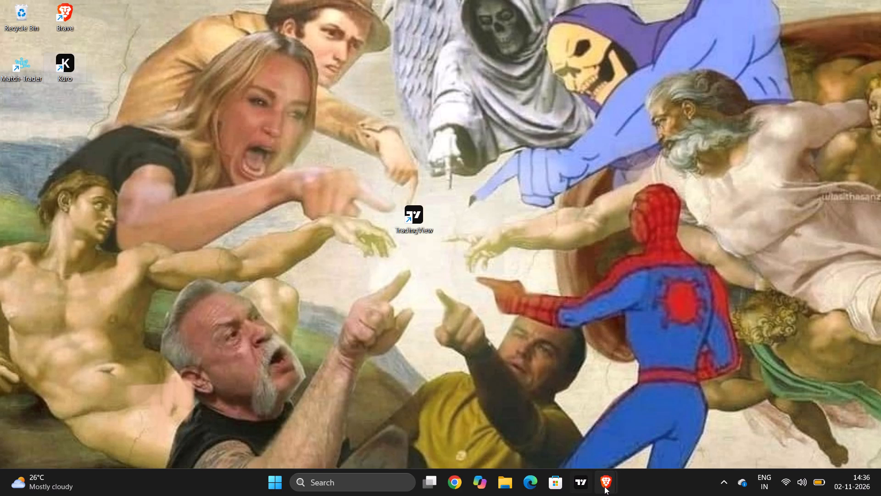
Launch Kuro from its desktop shortcut.
{"action": "double_click", "coordinate": [72, 57]}
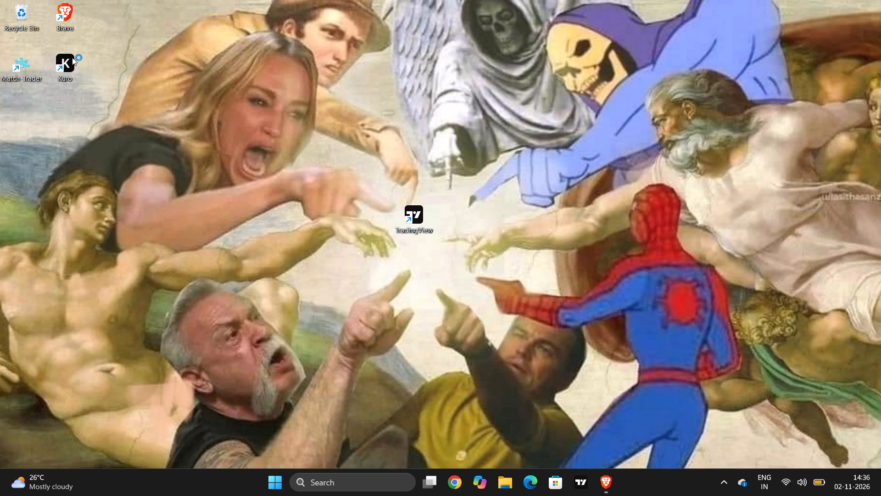
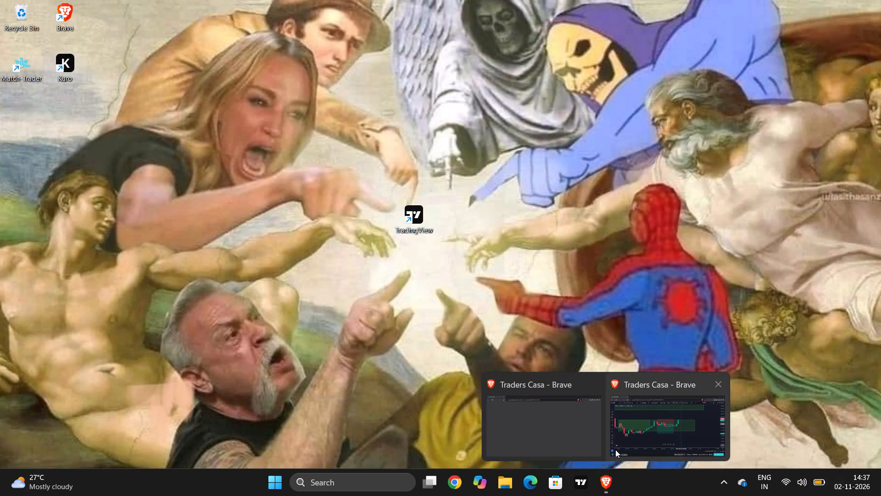
Switch back to the Traders Casa XAU/USD backtest chart in Brave and show it full screen.
{"action": "left_click", "coordinate": [628, 436]}
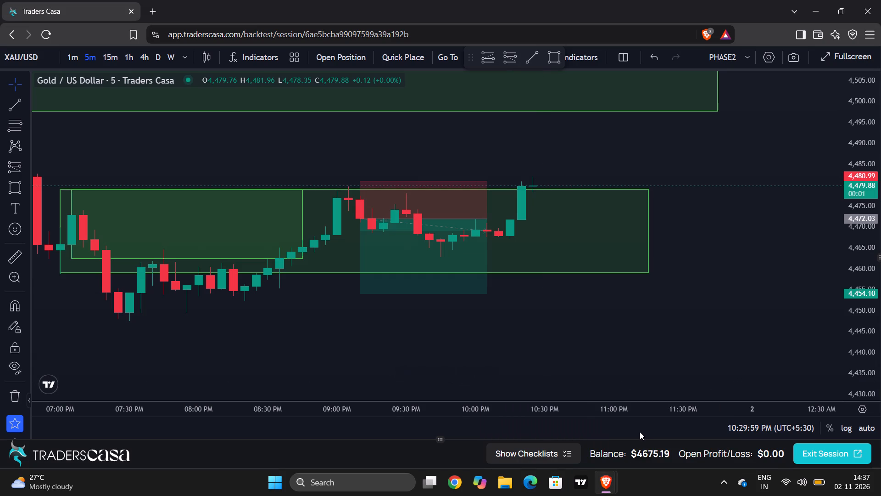
{"action": "key", "text": "F11"}
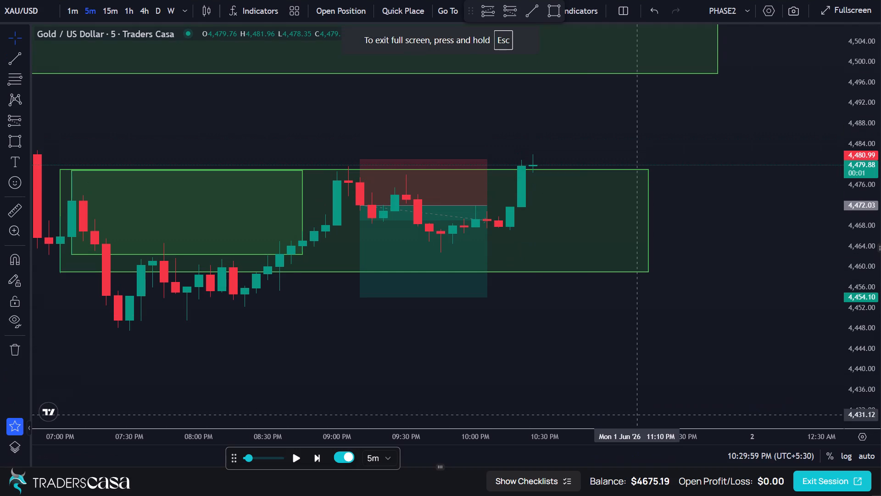
Delete the projected short position with the 4,472.03 entry from the XAU/USD chart.
{"action": "left_click_drag", "start_coordinate": [528, 350], "coordinate": [495, 361]}
{"action": "left_click", "coordinate": [420, 301]}
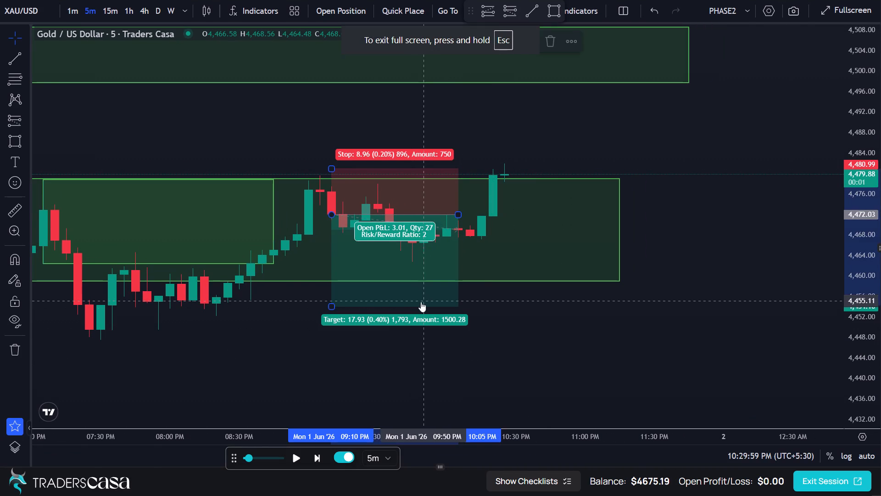
{"action": "left_click", "coordinate": [551, 43]}
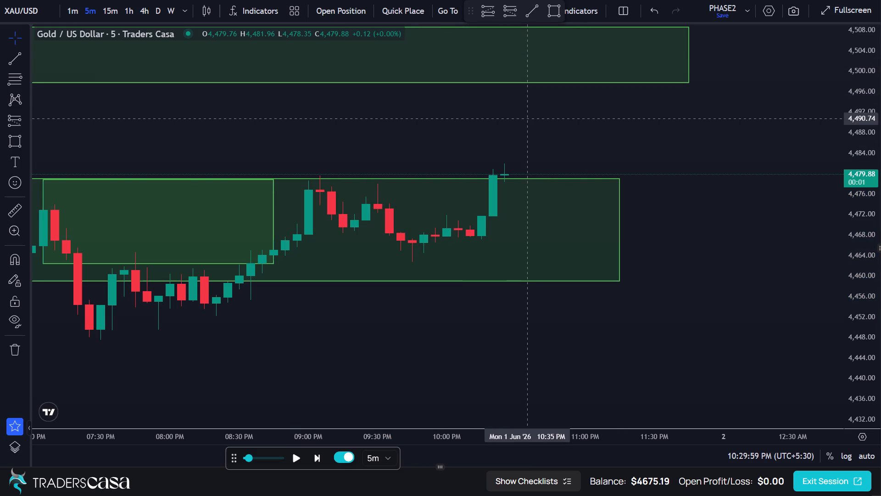
Extend the supply zone between 4,497.72 and 4,508.62 forward in time to about 11:55 PM on 1 June.
{"action": "scroll", "coordinate": [541, 181], "scroll_direction": "down", "scroll_amount": 3}
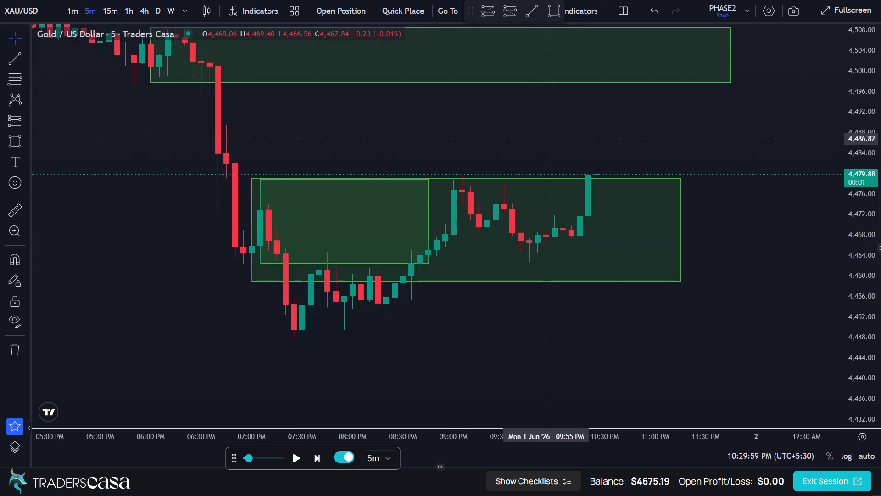
{"action": "left_click_drag", "start_coordinate": [541, 138], "coordinate": [542, 230]}
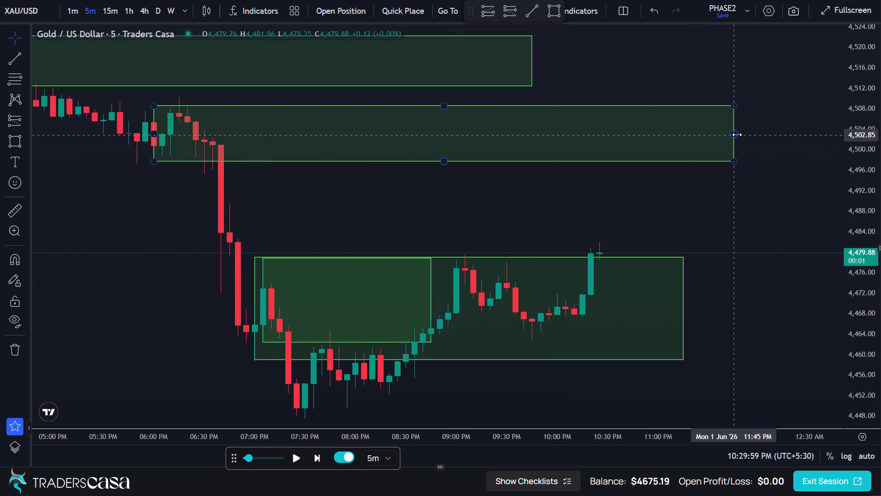
{"action": "left_click_drag", "start_coordinate": [737, 133], "coordinate": [753, 133]}
{"action": "left_click_drag", "start_coordinate": [680, 222], "coordinate": [675, 223]}
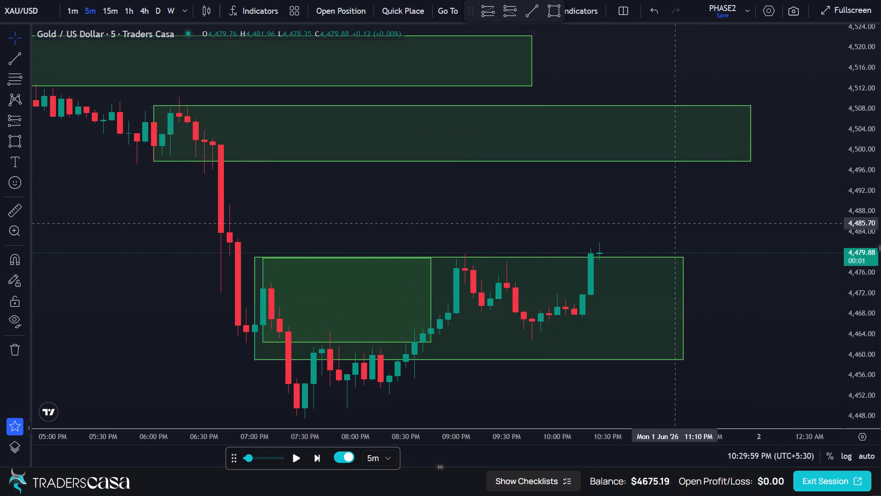
Delete the larger supply zone spanning 4,459.05 to 4,478.98, leaving the smaller zone inside it.
{"action": "left_click_drag", "start_coordinate": [675, 223], "coordinate": [637, 228]}
{"action": "left_click", "coordinate": [618, 272]}
{"action": "left_click", "coordinate": [615, 263]}
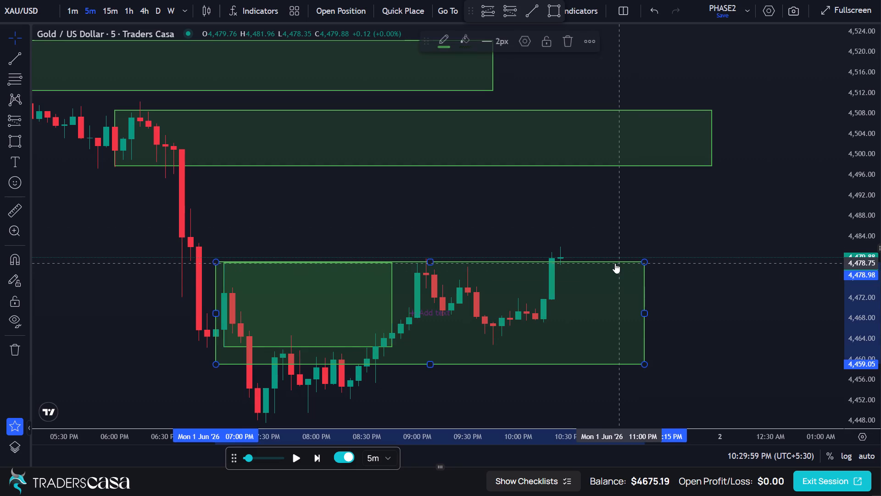
{"action": "left_click", "coordinate": [564, 42]}
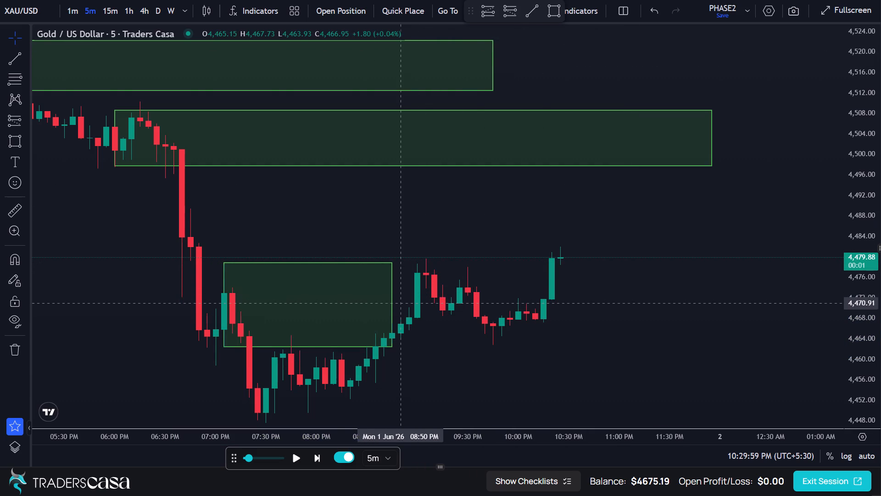
Advance the XAU/USD replay in 5-minute candles to 02:09:59 AM on 2 June.
{"action": "left_click", "coordinate": [318, 462]}
{"action": "left_click", "coordinate": [318, 462]}
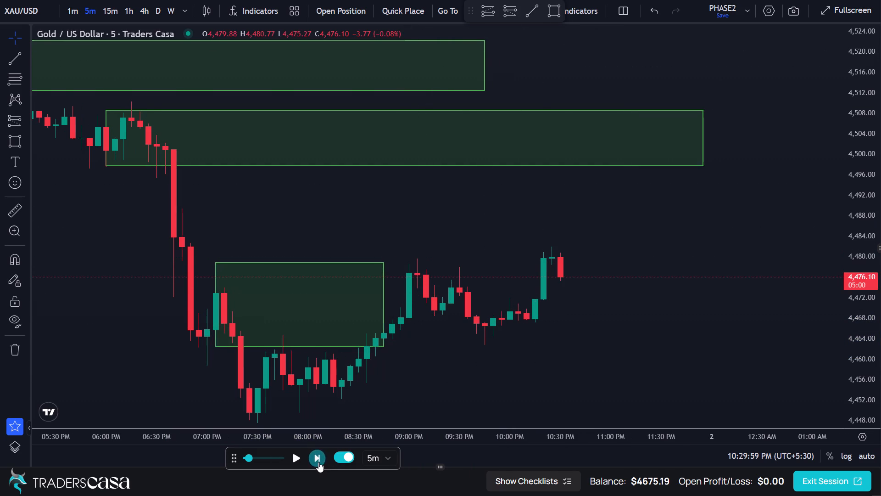
{"action": "double_click", "coordinate": [318, 462]}
{"action": "triple_click", "coordinate": [318, 462]}
{"action": "triple_click", "coordinate": [318, 462]}
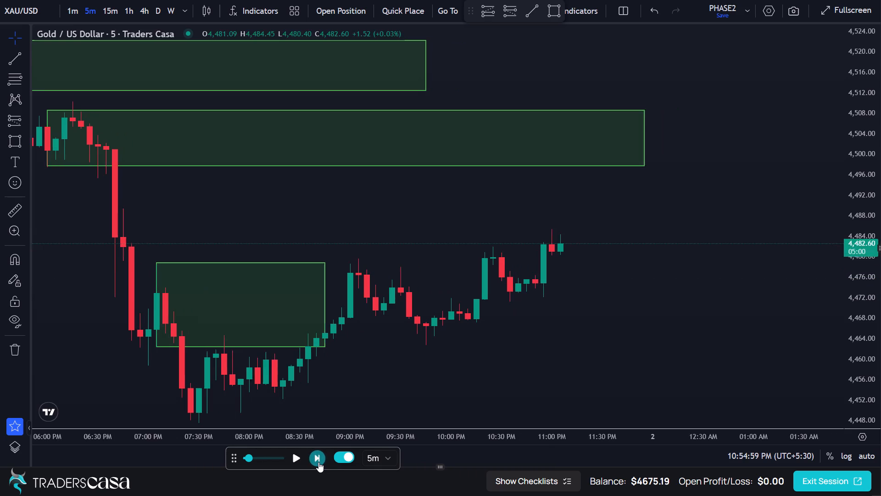
{"action": "left_click", "coordinate": [318, 462]}
{"action": "triple_click", "coordinate": [318, 462]}
{"action": "triple_click", "coordinate": [318, 462]}
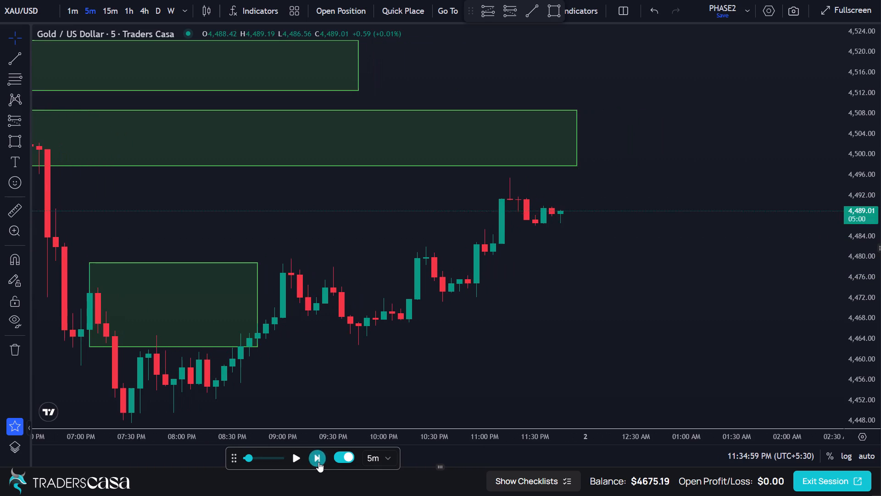
{"action": "triple_click", "coordinate": [318, 462]}
{"action": "triple_click", "coordinate": [318, 462]}
{"action": "triple_click", "coordinate": [318, 462]}
{"action": "triple_click", "coordinate": [318, 462]}
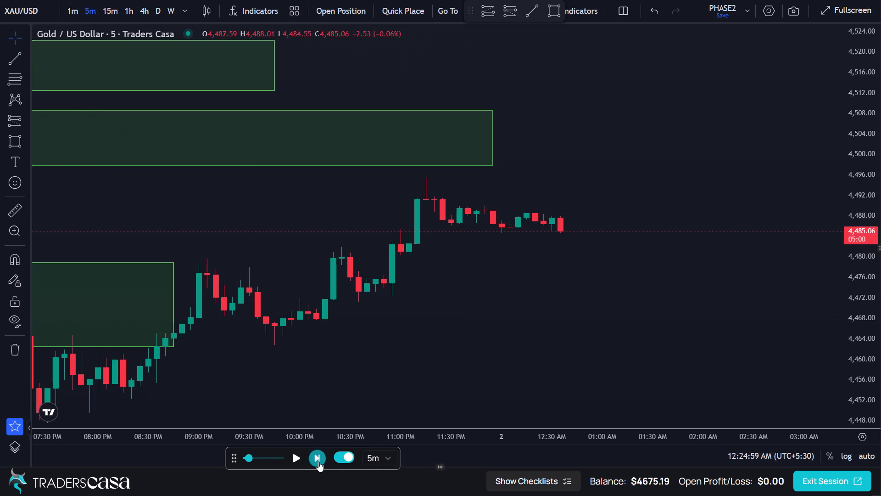
{"action": "triple_click", "coordinate": [318, 462]}
{"action": "triple_click", "coordinate": [318, 462]}
{"action": "triple_click", "coordinate": [318, 462]}
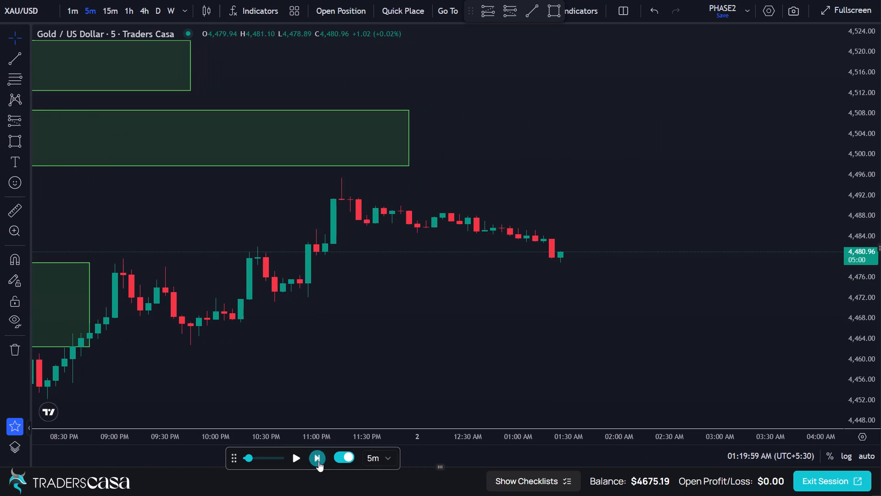
{"action": "triple_click", "coordinate": [318, 462]}
{"action": "triple_click", "coordinate": [318, 462]}
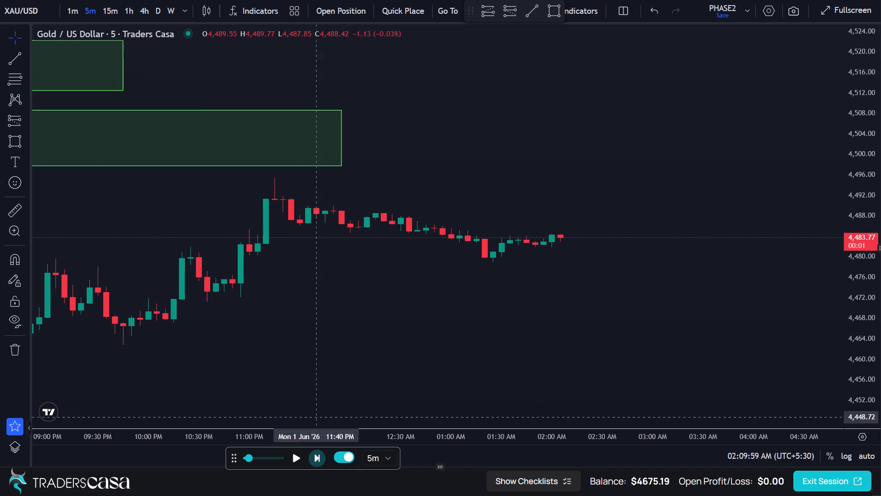
Extend the supply zone between 4,497.72 and 4,508.62 forward in time to about 02:20 AM on 2 June.
{"action": "left_click_drag", "start_coordinate": [343, 136], "coordinate": [342, 139]}
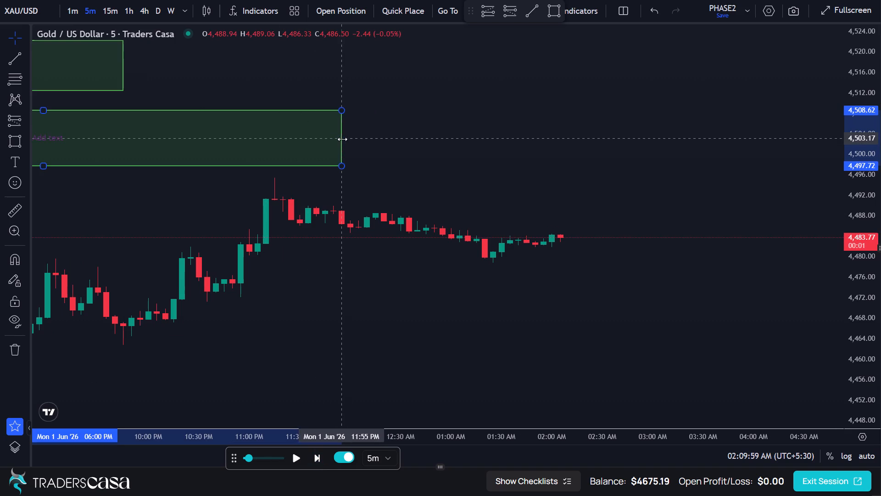
{"action": "left_click_drag", "start_coordinate": [342, 139], "coordinate": [588, 149]}
{"action": "left_click", "coordinate": [599, 220]}
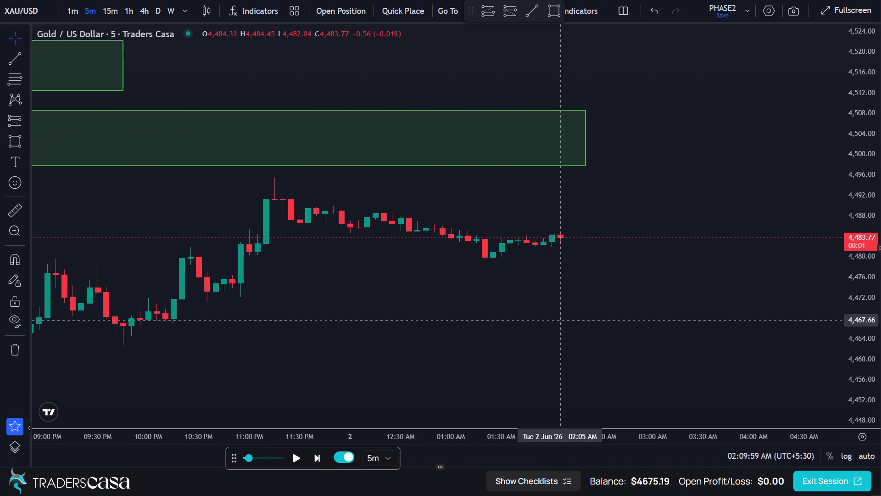
Advance the XAU/USD replay in 5-minute candles to 05:29:59 AM on 2 June.
{"action": "triple_click", "coordinate": [317, 464]}
{"action": "triple_click", "coordinate": [316, 462]}
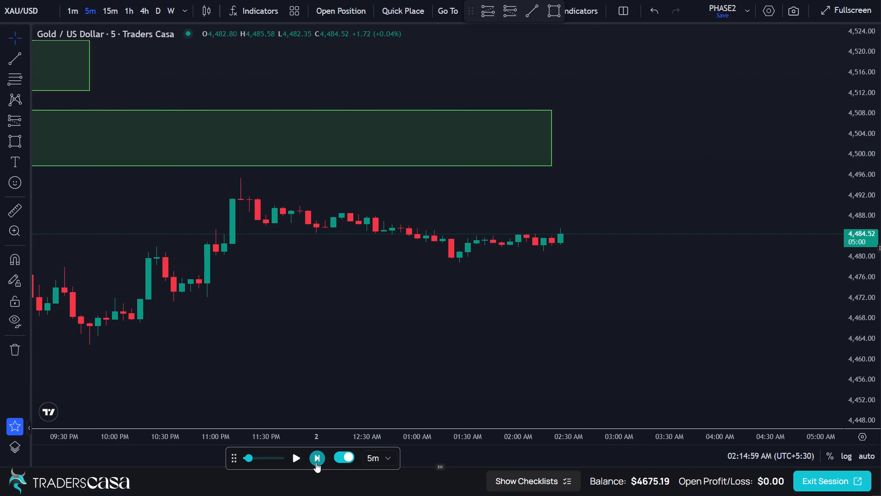
{"action": "triple_click", "coordinate": [316, 462]}
{"action": "triple_click", "coordinate": [316, 462]}
{"action": "triple_click", "coordinate": [314, 462]}
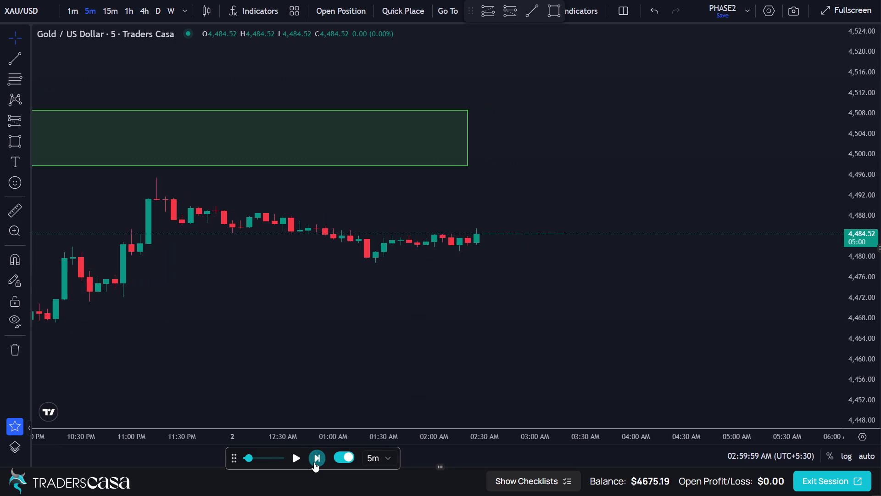
{"action": "triple_click", "coordinate": [314, 462]}
{"action": "triple_click", "coordinate": [314, 462]}
{"action": "triple_click", "coordinate": [314, 462]}
{"action": "triple_click", "coordinate": [314, 462]}
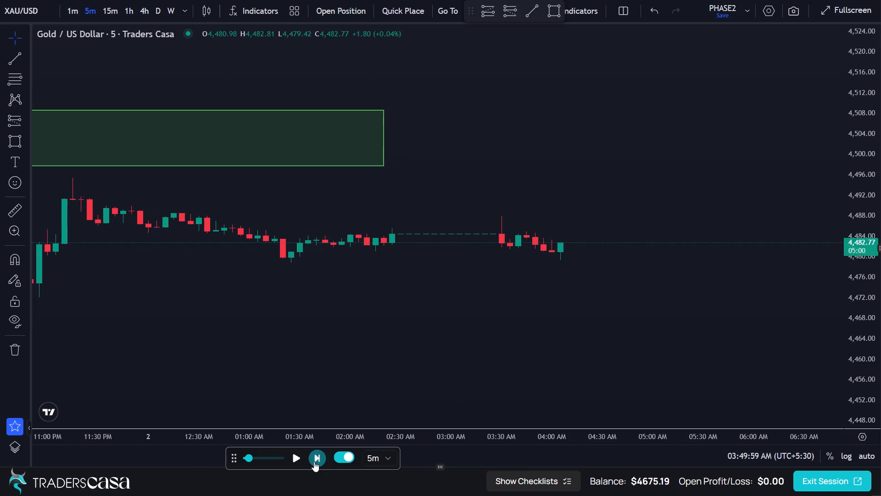
{"action": "triple_click", "coordinate": [314, 462]}
{"action": "triple_click", "coordinate": [313, 461]}
{"action": "triple_click", "coordinate": [313, 461]}
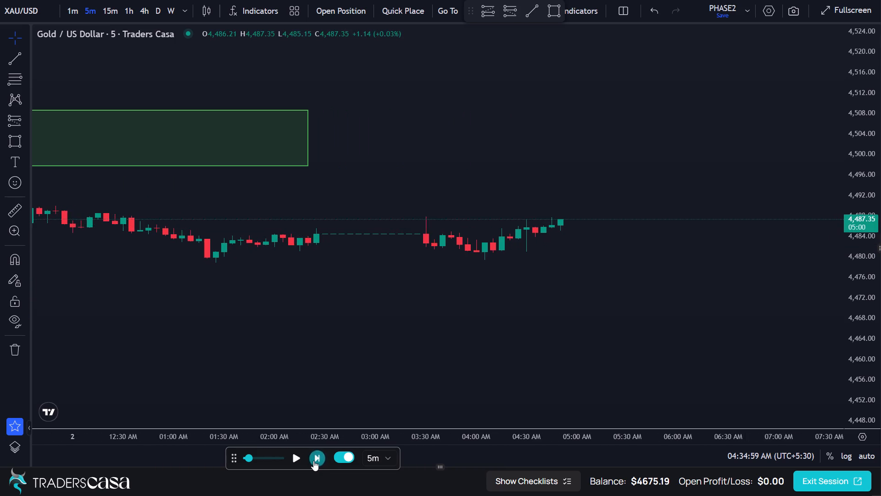
{"action": "triple_click", "coordinate": [312, 459]}
{"action": "double_click", "coordinate": [312, 459]}
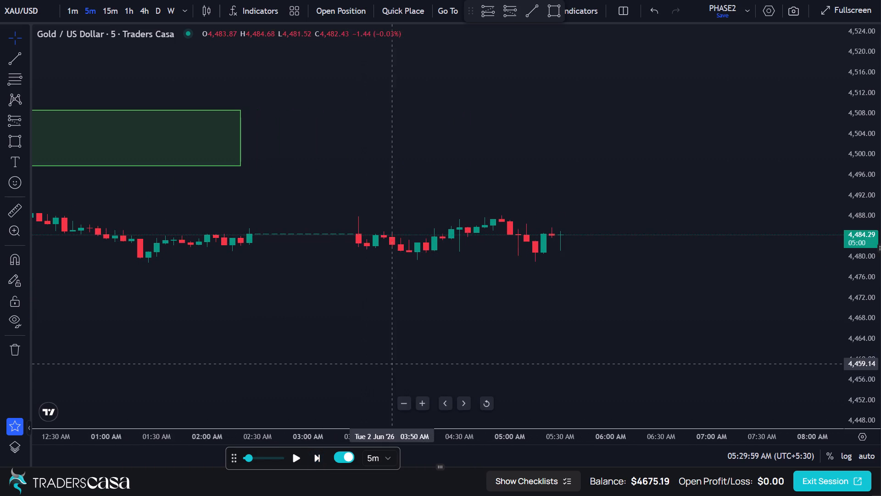
{"action": "scroll", "coordinate": [396, 364], "scroll_direction": "down", "scroll_amount": 6}
{"action": "scroll", "coordinate": [396, 364], "scroll_direction": "up", "scroll_amount": 2}
{"action": "left_click_drag", "start_coordinate": [494, 350], "coordinate": [426, 336]}
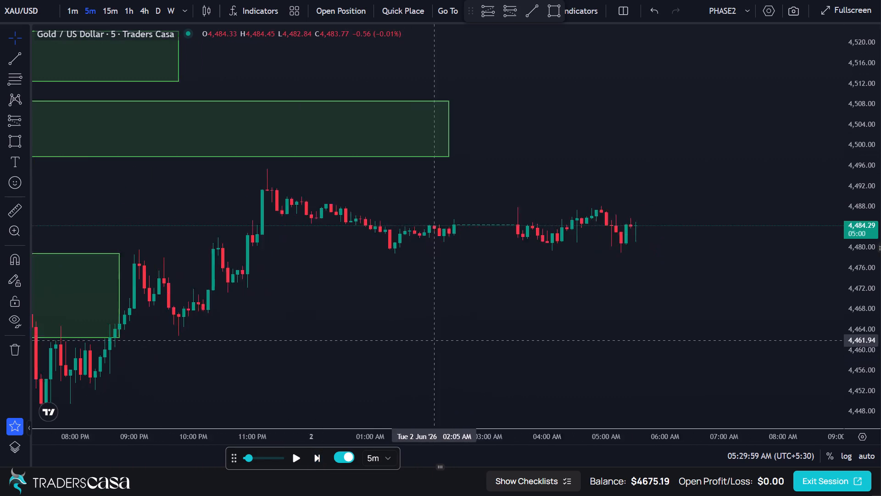
{"action": "left_click_drag", "start_coordinate": [426, 336], "coordinate": [418, 331]}
Leave the full-screen backtest chart and launch TradingView.
{"action": "left_click", "coordinate": [442, 40]}
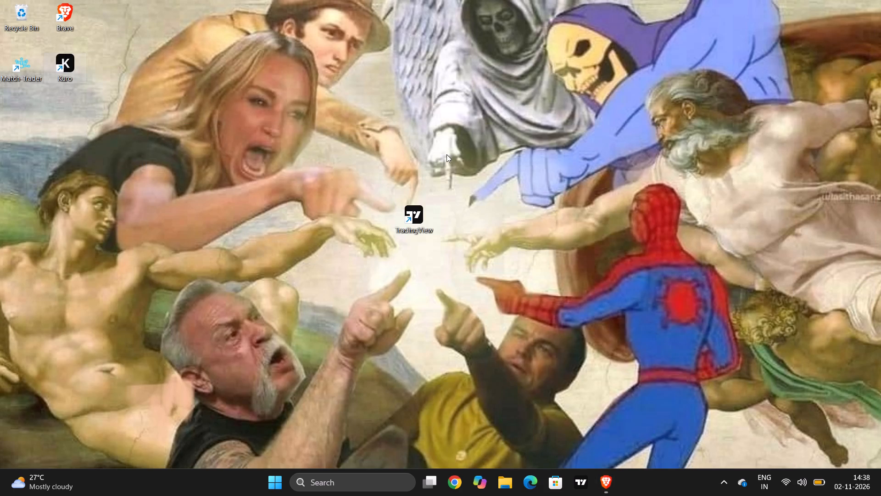
{"action": "double_click", "coordinate": [584, 482]}
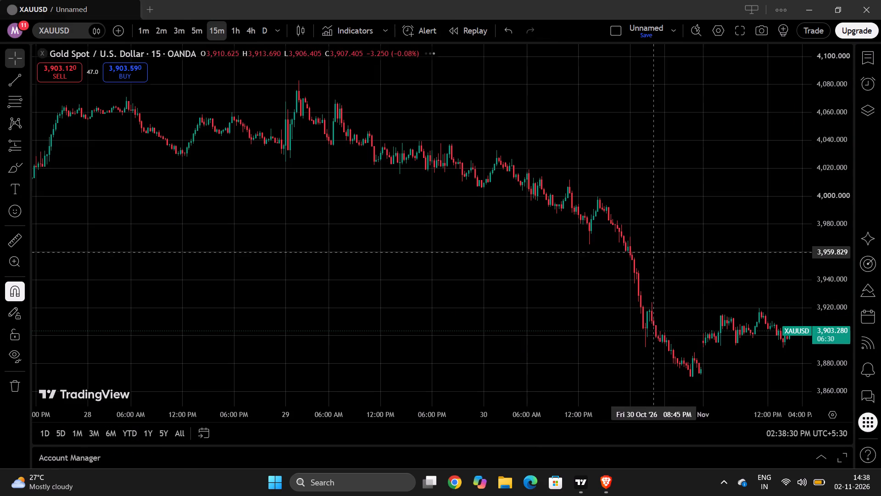
Examine the recent XAUUSD 15-minute price action around the supply zone between about 3,910 and 3,919.
{"action": "left_click_drag", "start_coordinate": [733, 261], "coordinate": [556, 267]}
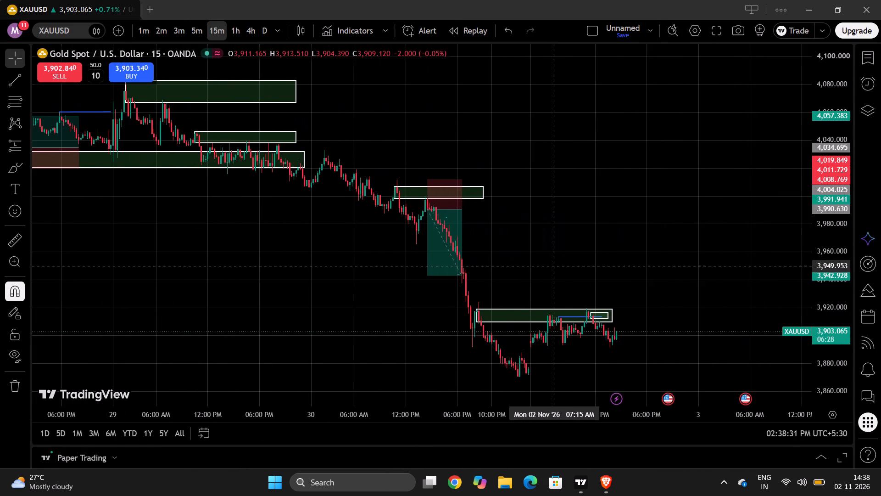
{"action": "scroll", "coordinate": [553, 265], "scroll_direction": "up", "scroll_amount": 9}
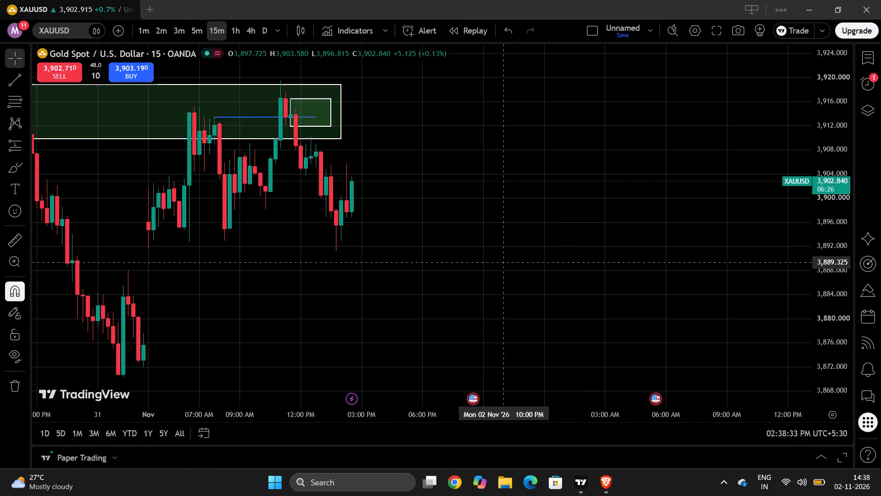
{"action": "left_click_drag", "start_coordinate": [501, 262], "coordinate": [538, 323]}
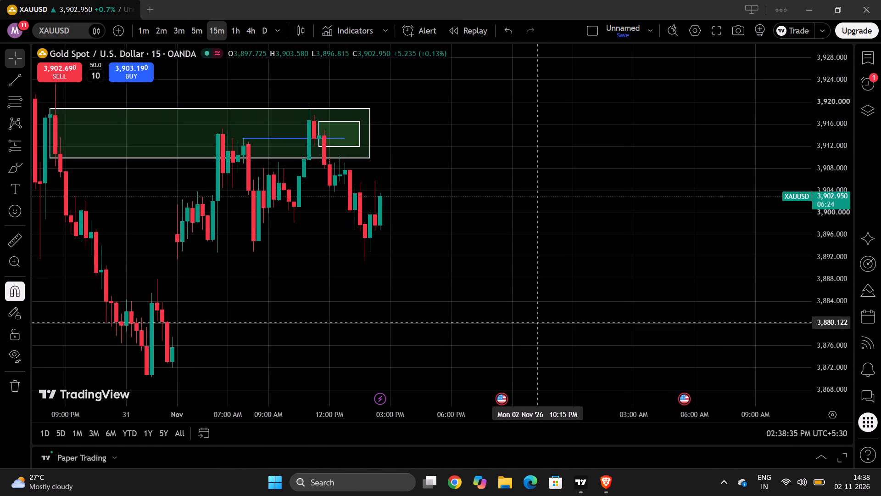
{"action": "left_click_drag", "start_coordinate": [538, 323], "coordinate": [535, 324]}
{"action": "left_click_drag", "start_coordinate": [381, 317], "coordinate": [416, 310]}
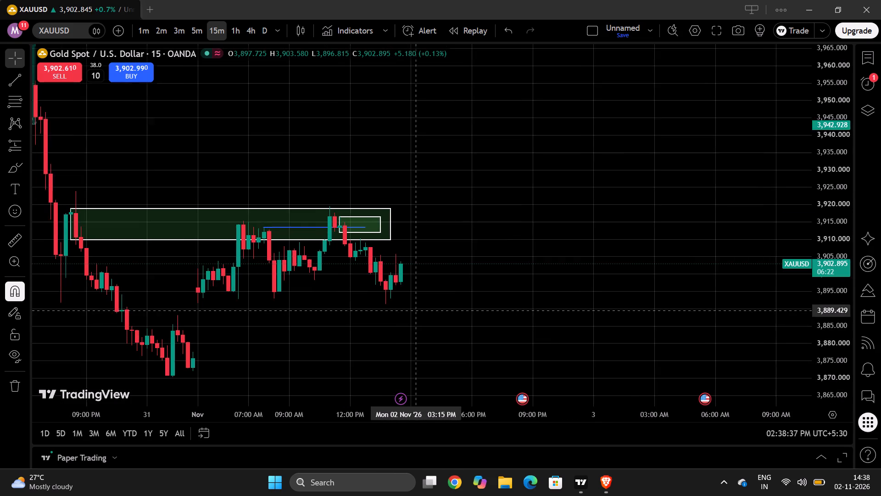
{"action": "left_click_drag", "start_coordinate": [416, 310], "coordinate": [418, 310]}
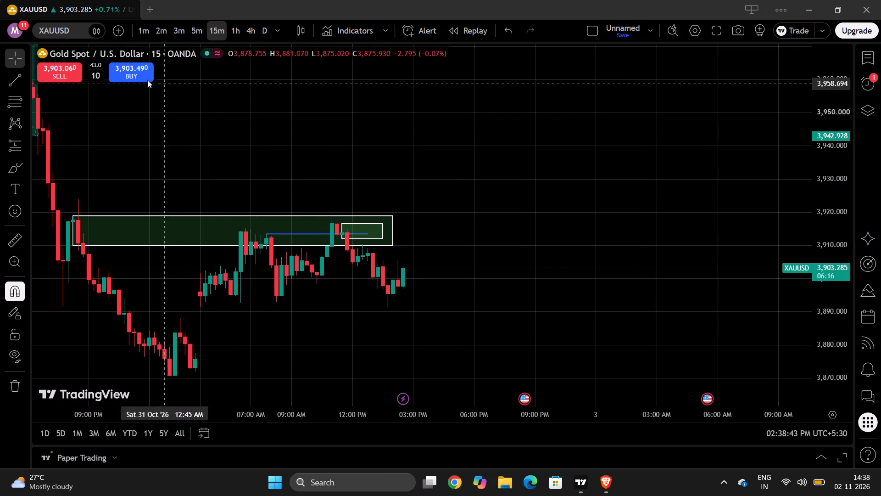
Load EURUSD from the watchlist onto the chart and hide the watchlist again.
{"action": "left_click", "coordinate": [871, 62]}
{"action": "left_click", "coordinate": [704, 138]}
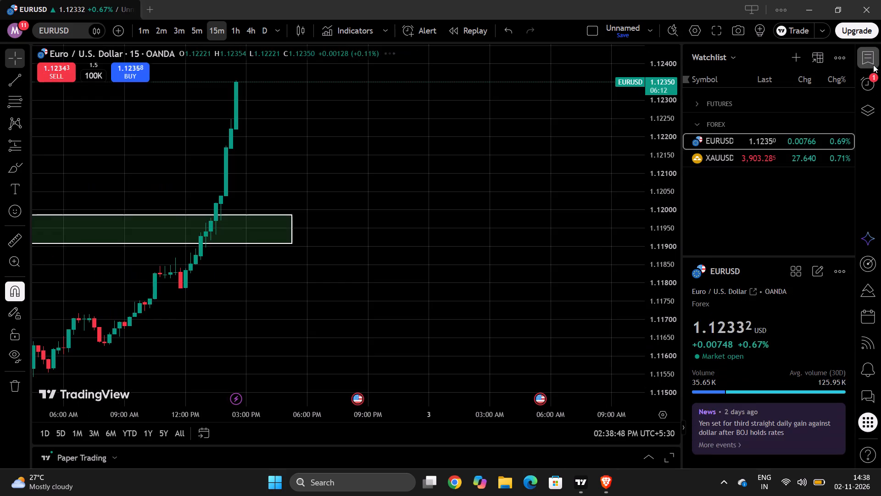
{"action": "left_click", "coordinate": [873, 64]}
Examine the EURUSD 15-minute price action and marked zones from early November back through October.
{"action": "left_click_drag", "start_coordinate": [578, 218], "coordinate": [752, 231]}
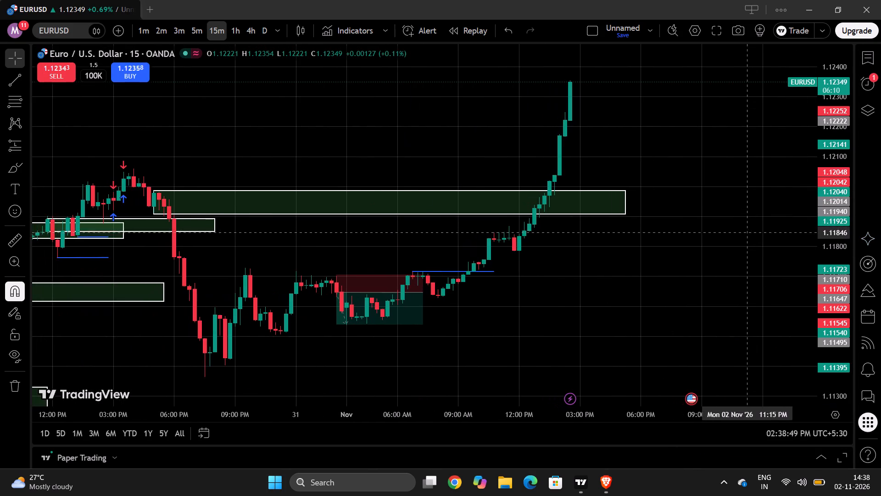
{"action": "scroll", "coordinate": [744, 235], "scroll_direction": "down", "scroll_amount": 6}
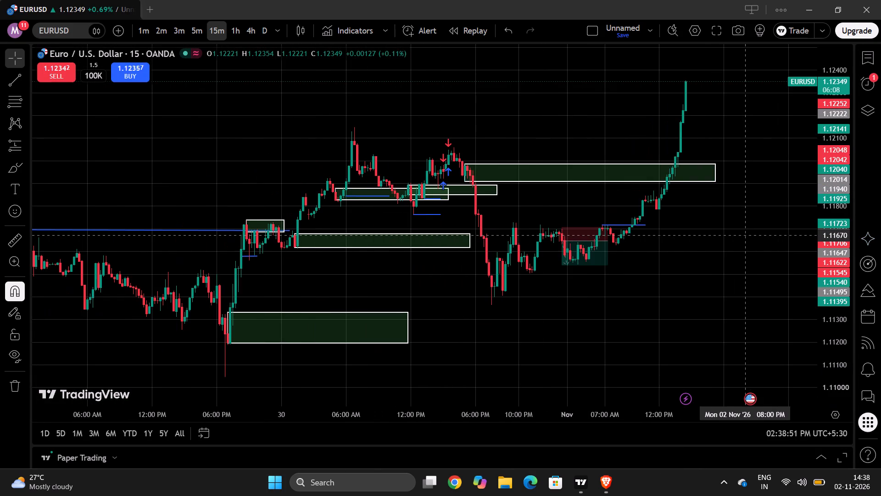
{"action": "scroll", "coordinate": [743, 236], "scroll_direction": "down", "scroll_amount": 2}
{"action": "scroll", "coordinate": [743, 236], "scroll_direction": "up", "scroll_amount": 2}
{"action": "scroll", "coordinate": [743, 236], "scroll_direction": "down", "scroll_amount": 4}
{"action": "scroll", "coordinate": [743, 236], "scroll_direction": "up", "scroll_amount": 1}
{"action": "scroll", "coordinate": [743, 236], "scroll_direction": "down", "scroll_amount": 3}
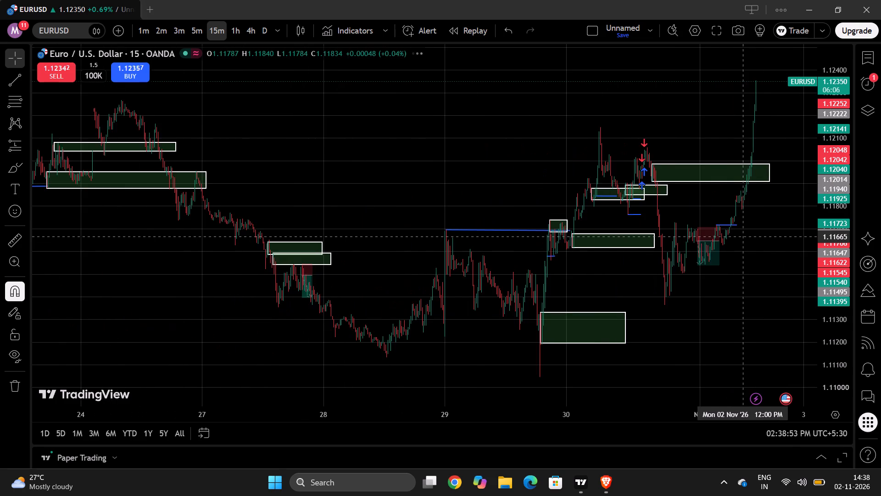
{"action": "scroll", "coordinate": [743, 236], "scroll_direction": "down", "scroll_amount": 10}
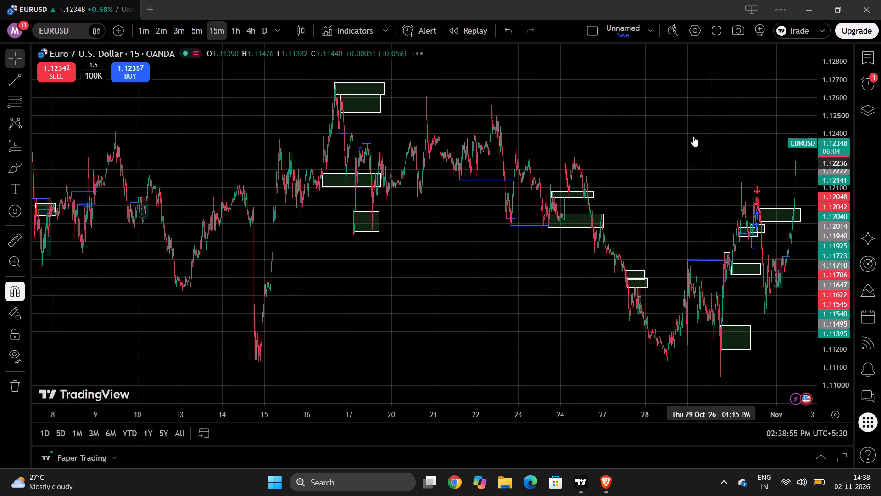
Switch the EURUSD chart to the 1-hour timeframe and examine price action and marked zones from late October to early November.
{"action": "left_click_drag", "start_coordinate": [694, 123], "coordinate": [647, 134]}
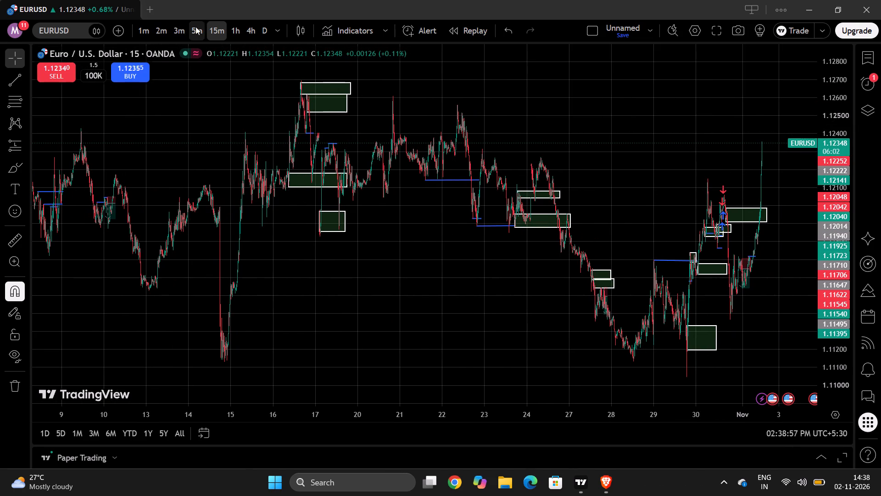
{"action": "left_click", "coordinate": [228, 29]}
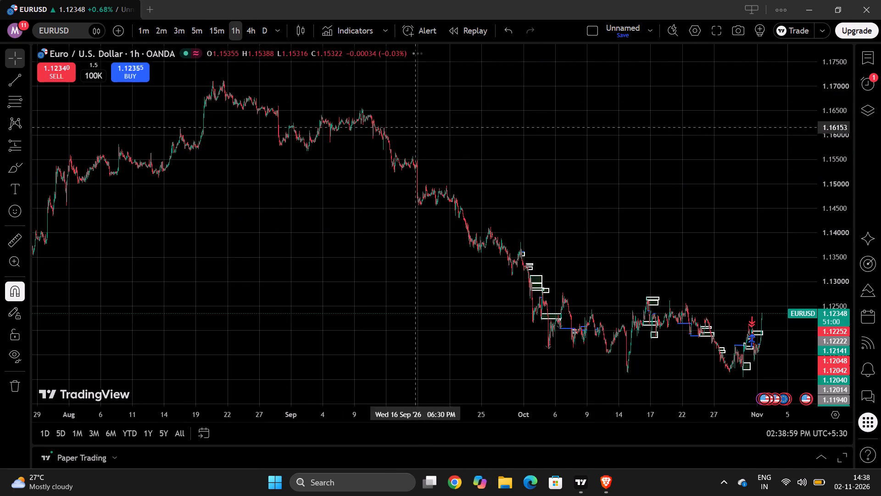
{"action": "scroll", "coordinate": [699, 267], "scroll_direction": "up", "scroll_amount": 17}
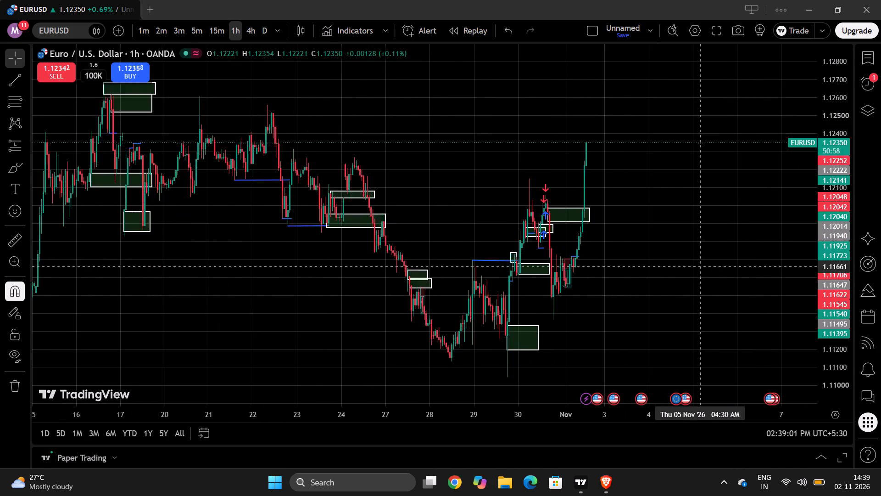
{"action": "scroll", "coordinate": [700, 266], "scroll_direction": "up", "scroll_amount": 7}
{"action": "left_click_drag", "start_coordinate": [558, 215], "coordinate": [650, 225]}
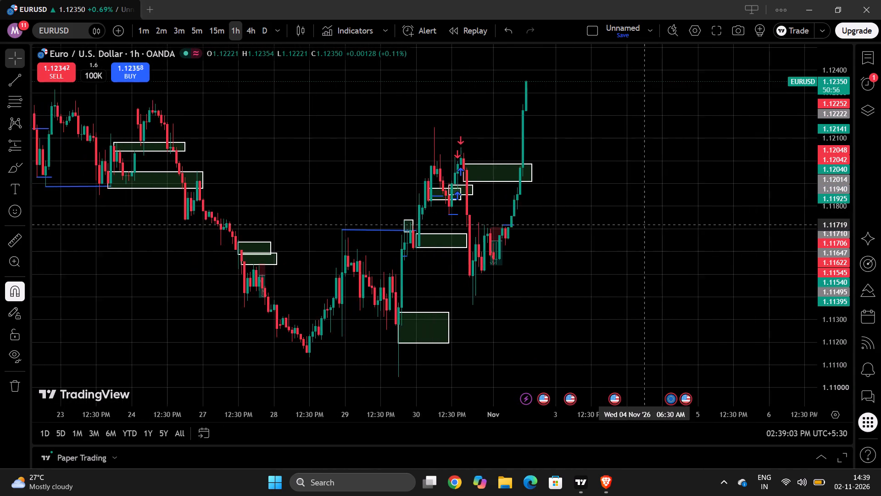
{"action": "left_click_drag", "start_coordinate": [650, 225], "coordinate": [671, 225]}
{"action": "left_click_drag", "start_coordinate": [665, 226], "coordinate": [734, 242]}
{"action": "left_click_drag", "start_coordinate": [452, 162], "coordinate": [542, 172]}
{"action": "left_click_drag", "start_coordinate": [509, 175], "coordinate": [541, 184]}
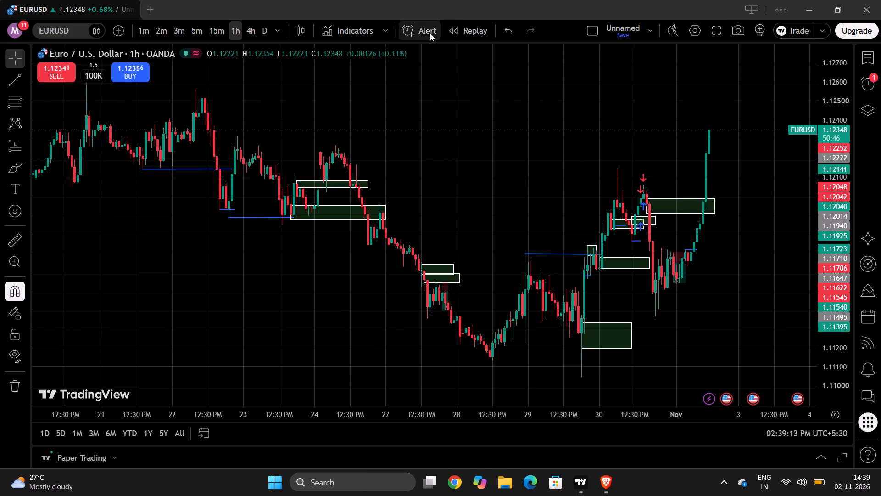
Draw a rectangle supply zone from the 22 October high at 1.12514 down to about 1.12403, extending to 3 November.
{"action": "left_click", "coordinate": [24, 165]}
{"action": "left_click", "coordinate": [78, 243]}
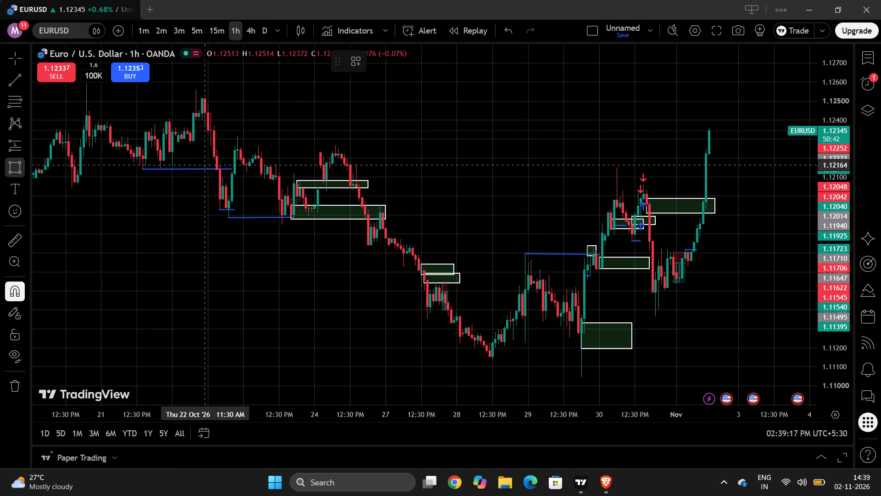
{"action": "left_click", "coordinate": [204, 98]}
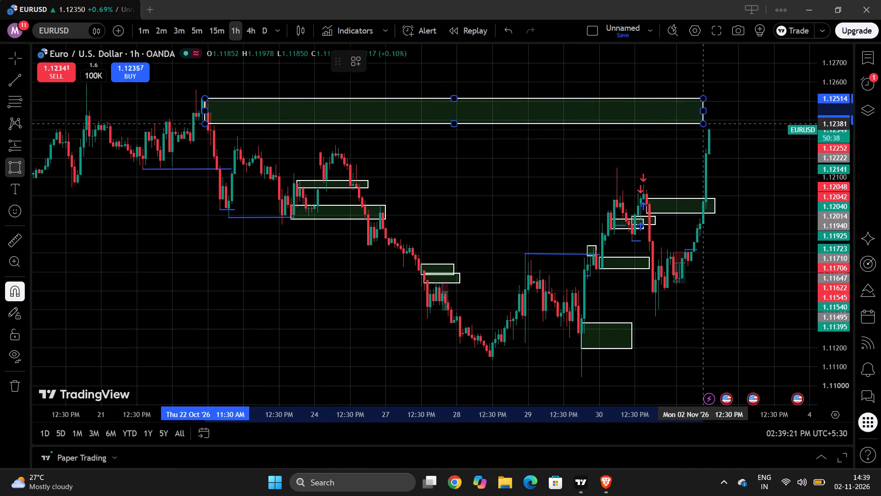
{"action": "left_click", "coordinate": [746, 119]}
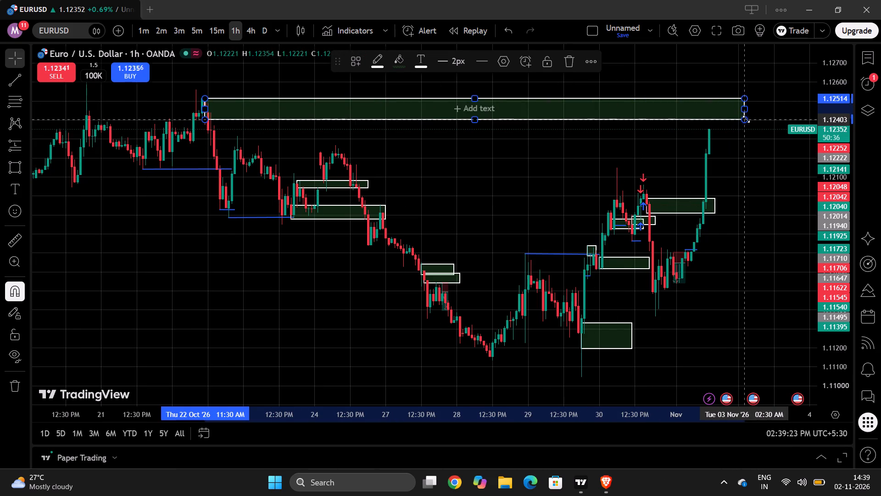
{"action": "left_click", "coordinate": [708, 86]}
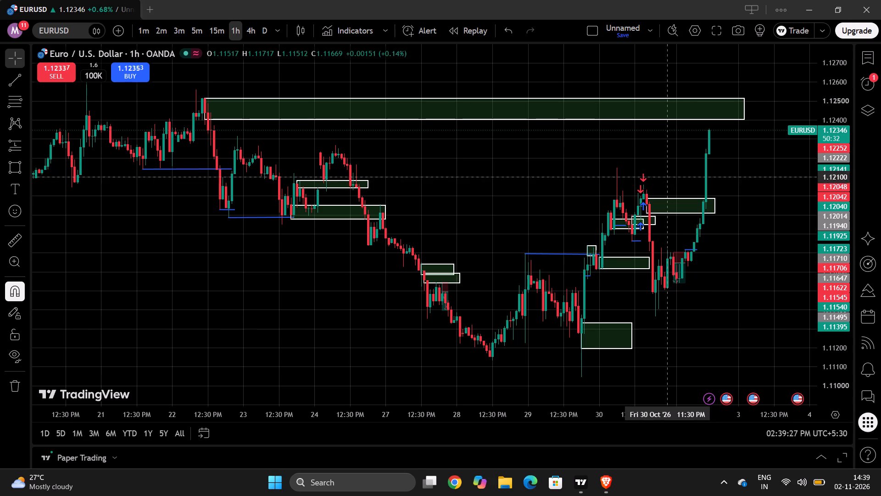
Return EURUSD to the 15-minute timeframe, examine the rally toward the new supply zone, and dismiss the upgrade advertisement.
{"action": "left_click_drag", "start_coordinate": [667, 166], "coordinate": [607, 169]}
{"action": "scroll", "coordinate": [602, 168], "scroll_direction": "up", "scroll_amount": 4}
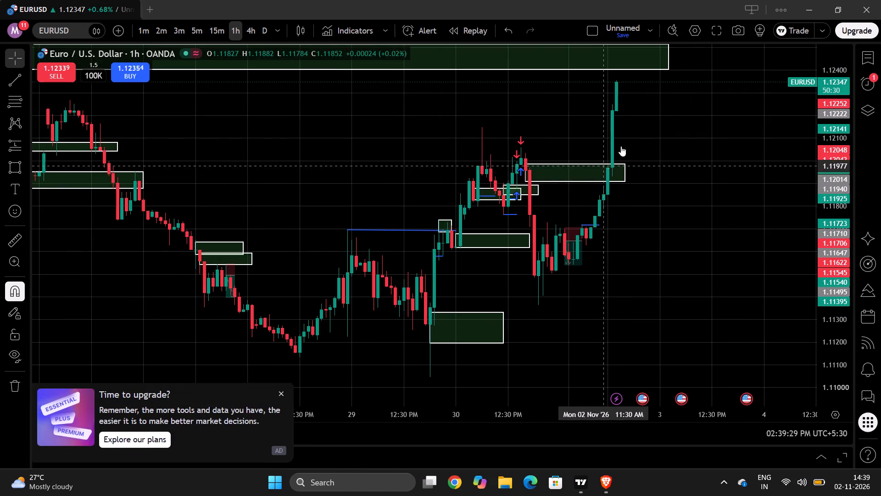
{"action": "left_click", "coordinate": [211, 27]}
{"action": "left_click_drag", "start_coordinate": [363, 140], "coordinate": [442, 269]}
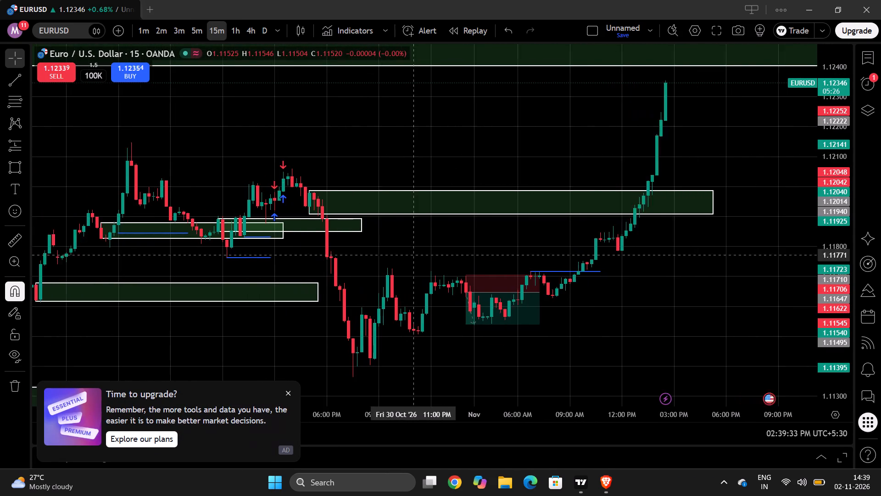
{"action": "left_click_drag", "start_coordinate": [442, 269], "coordinate": [452, 267]}
{"action": "scroll", "coordinate": [457, 259], "scroll_direction": "down", "scroll_amount": 13}
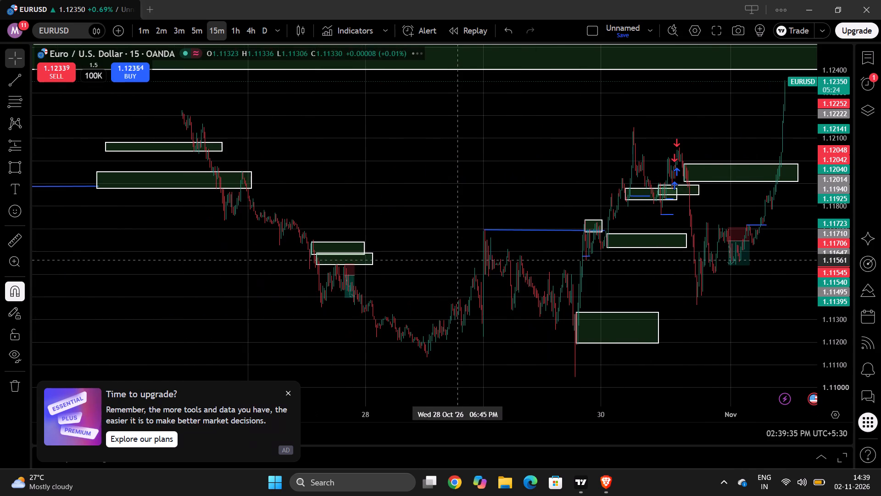
{"action": "left_click_drag", "start_coordinate": [554, 127], "coordinate": [349, 131]}
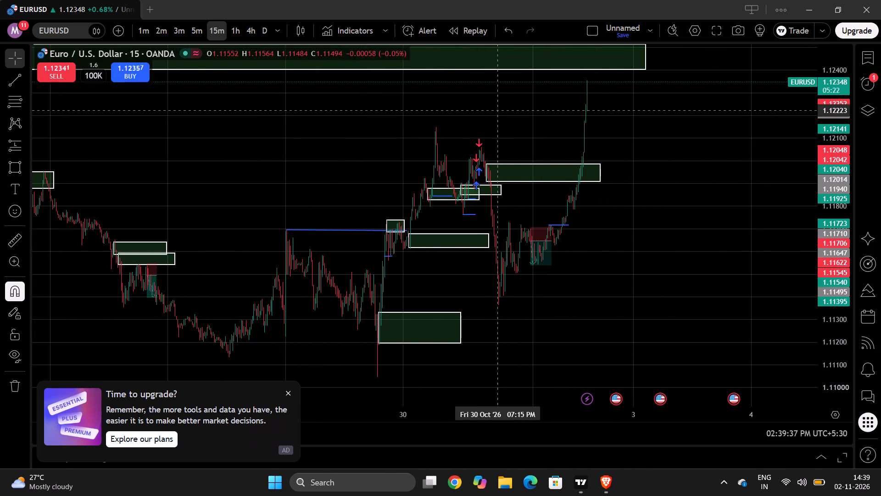
{"action": "scroll", "coordinate": [498, 110], "scroll_direction": "up", "scroll_amount": 8}
{"action": "left_click_drag", "start_coordinate": [492, 113], "coordinate": [620, 111]}
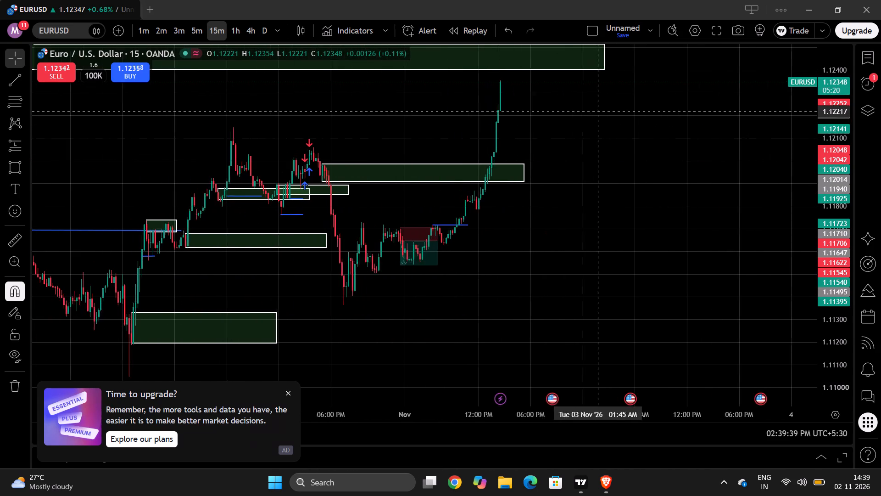
{"action": "left_click_drag", "start_coordinate": [620, 111], "coordinate": [636, 113]}
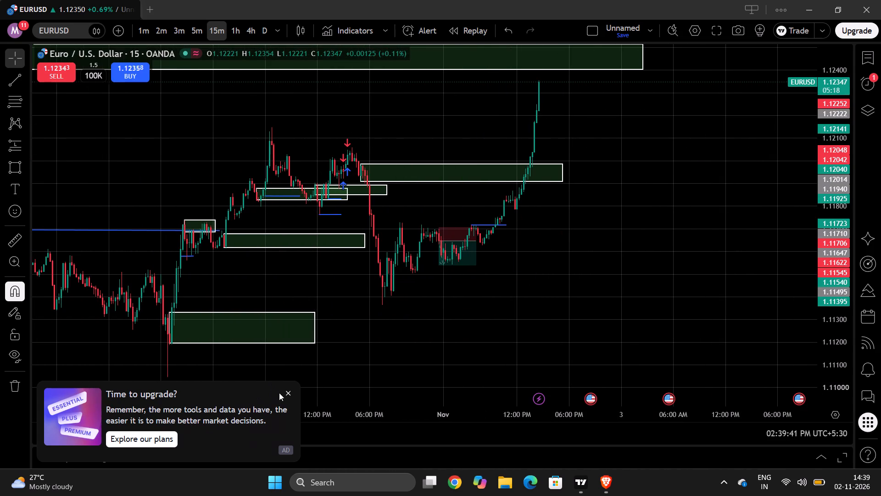
{"action": "left_click", "coordinate": [288, 390]}
Load XAUUSD from the watchlist onto the chart and hide the watchlist.
{"action": "left_click", "coordinate": [874, 53]}
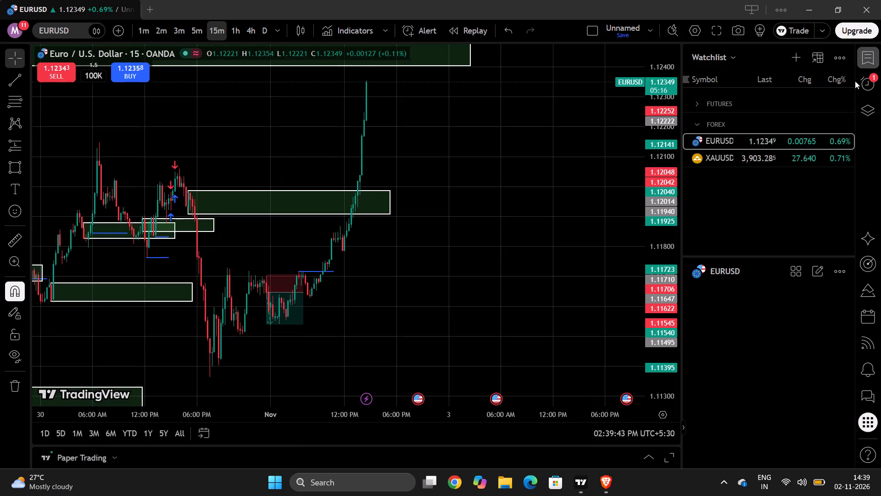
{"action": "left_click", "coordinate": [733, 158]}
{"action": "scroll", "coordinate": [389, 264], "scroll_direction": "up", "scroll_amount": 2}
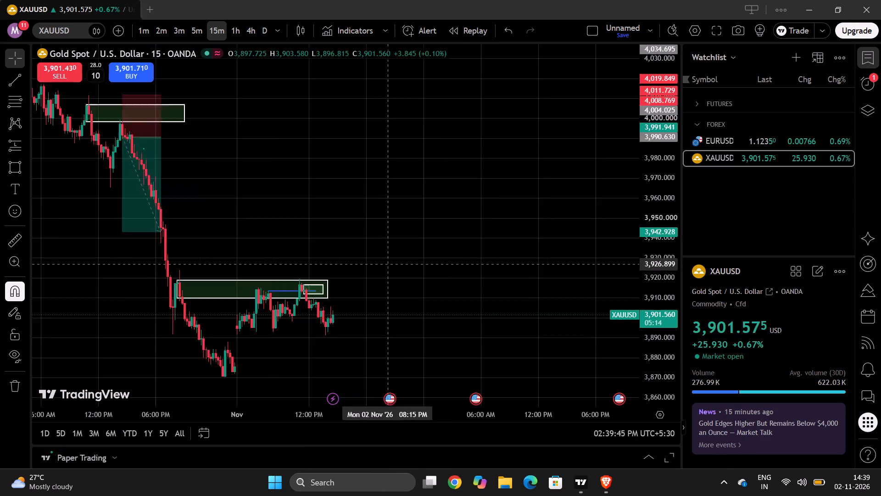
{"action": "scroll", "coordinate": [389, 264], "scroll_direction": "up", "scroll_amount": 4}
{"action": "left_click", "coordinate": [869, 62]}
Examine the latest XAUUSD 15-minute candles around the supply zone between about 3,910 and 3,919.
{"action": "left_click_drag", "start_coordinate": [458, 74], "coordinate": [648, 81]}
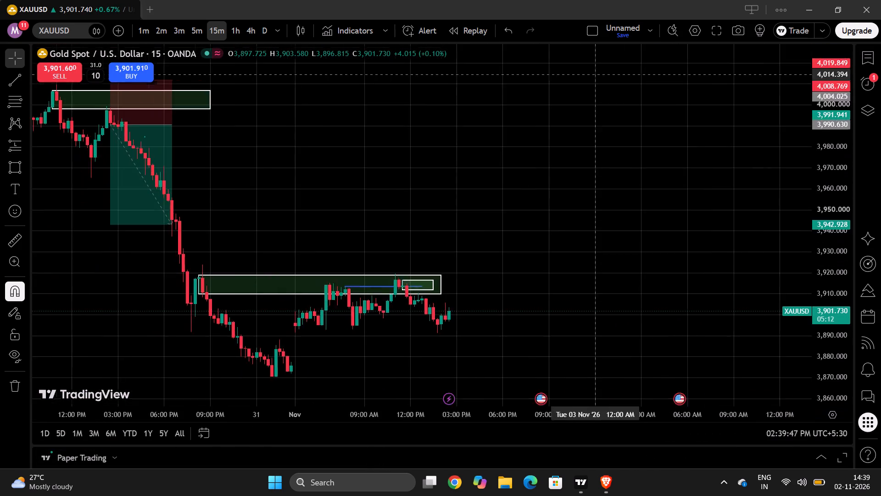
{"action": "left_click_drag", "start_coordinate": [648, 81], "coordinate": [663, 85]}
{"action": "scroll", "coordinate": [536, 116], "scroll_direction": "up", "scroll_amount": 6}
{"action": "left_click_drag", "start_coordinate": [432, 107], "coordinate": [590, 108]}
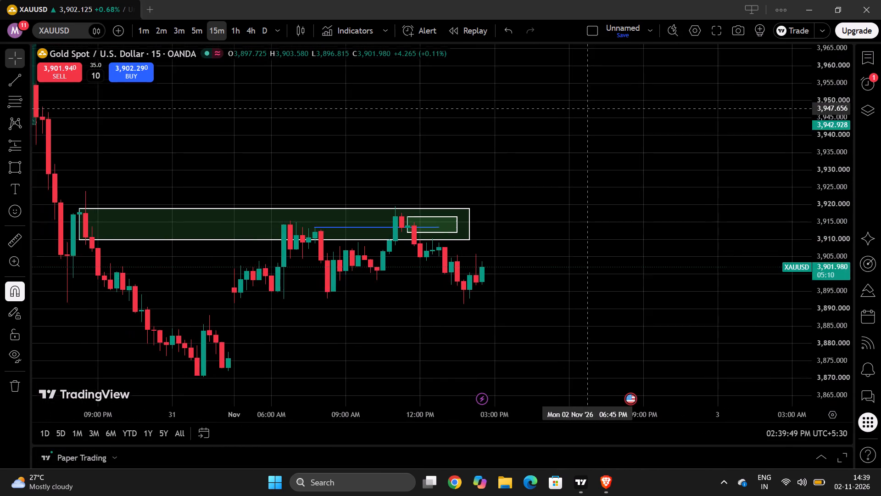
{"action": "left_click_drag", "start_coordinate": [590, 108], "coordinate": [567, 124]}
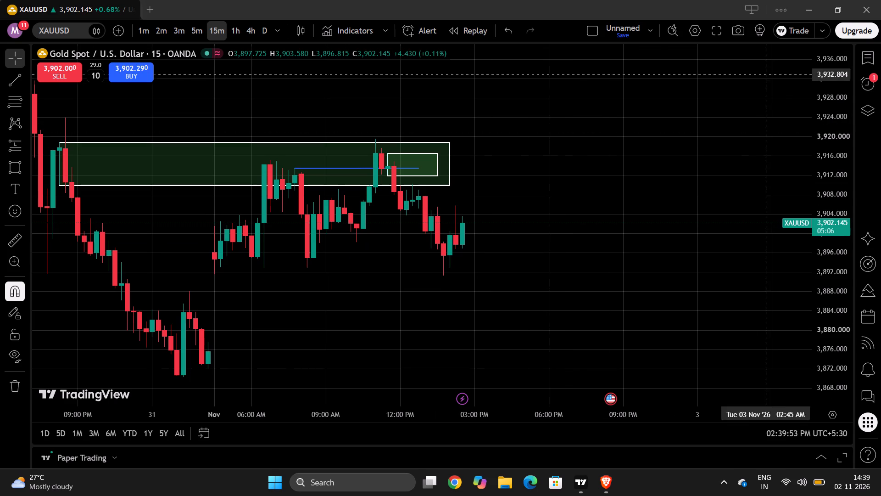
Minimise TradingView, switch to the Traders Casa backtest in Brave, and show it full screen.
{"action": "left_click", "coordinate": [810, 13]}
{"action": "left_click_drag", "start_coordinate": [637, 462], "coordinate": [628, 469]}
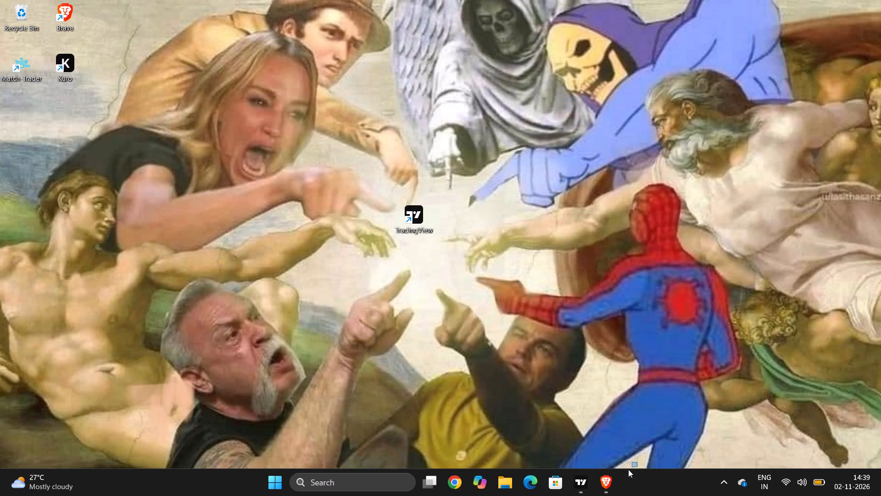
{"action": "left_click_drag", "start_coordinate": [628, 469], "coordinate": [610, 474]}
{"action": "left_click", "coordinate": [657, 424]}
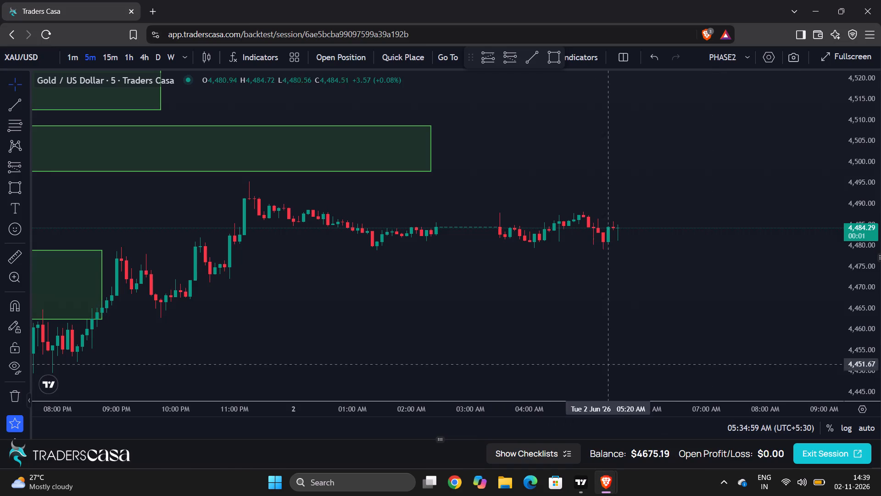
{"action": "left_click_drag", "start_coordinate": [405, 186], "coordinate": [526, 173]}
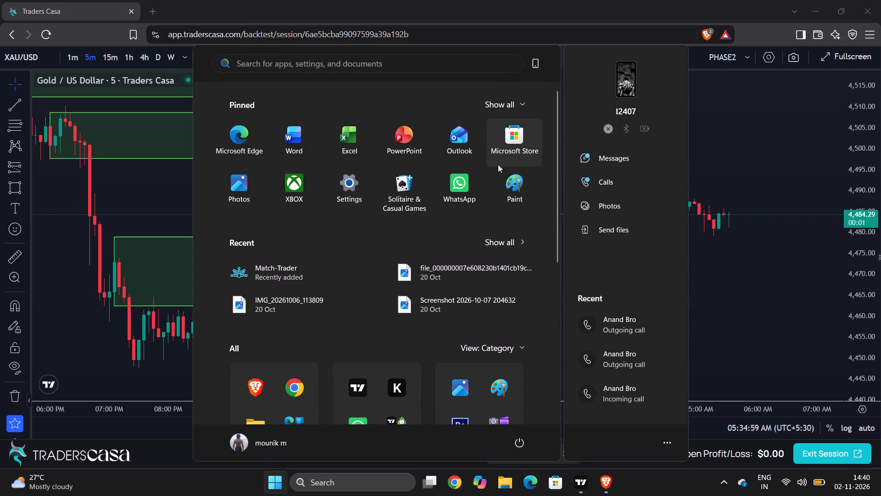
{"action": "left_click", "coordinate": [732, 186]}
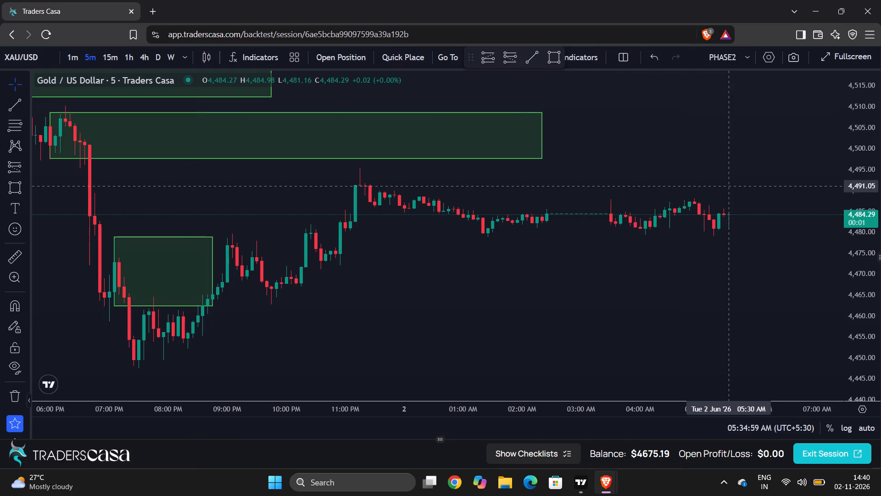
{"action": "key", "text": "F11"}
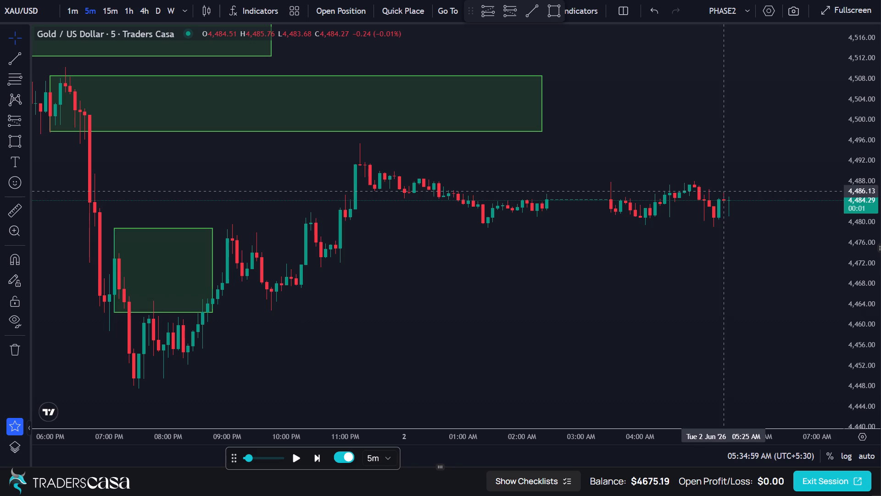
Advance the XAU/USD replay in 5-minute candles to about 07:25 AM on 2 June.
{"action": "left_click_drag", "start_coordinate": [341, 453], "coordinate": [321, 457]}
{"action": "triple_click", "coordinate": [318, 458]}
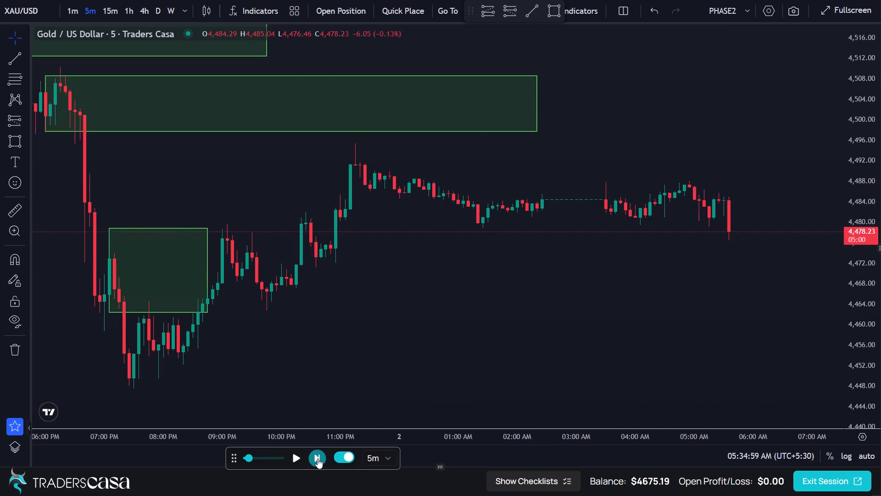
{"action": "triple_click", "coordinate": [318, 458]}
{"action": "triple_click", "coordinate": [317, 458]}
{"action": "triple_click", "coordinate": [317, 458]}
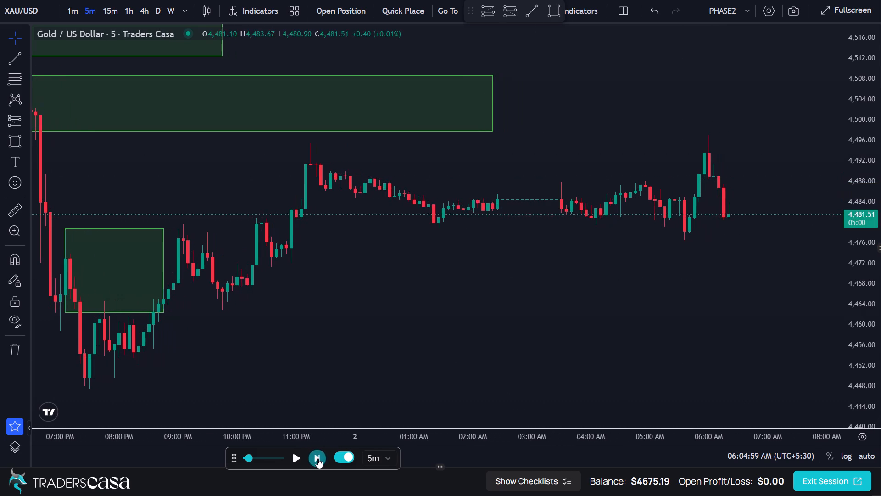
{"action": "triple_click", "coordinate": [318, 458]}
{"action": "triple_click", "coordinate": [318, 458]}
{"action": "triple_click", "coordinate": [318, 458]}
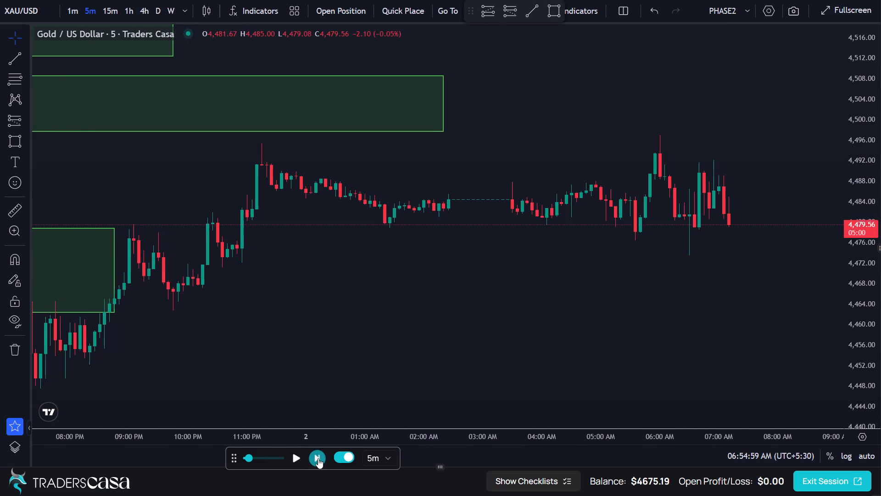
{"action": "left_click", "coordinate": [318, 458]}
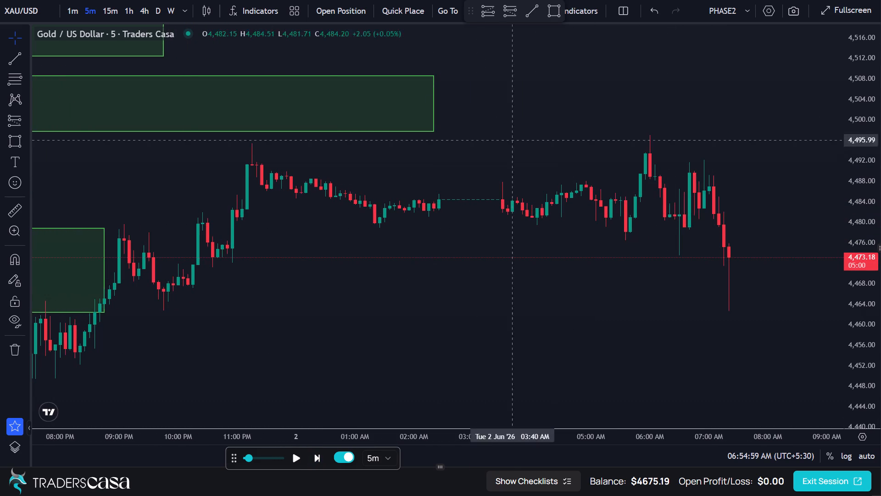
Place a short position at the 07:05 AM candle with entry 4,481.54, stop 4,490.95 and target about 4,461.81.
{"action": "scroll", "coordinate": [626, 168], "scroll_direction": "up", "scroll_amount": 5}
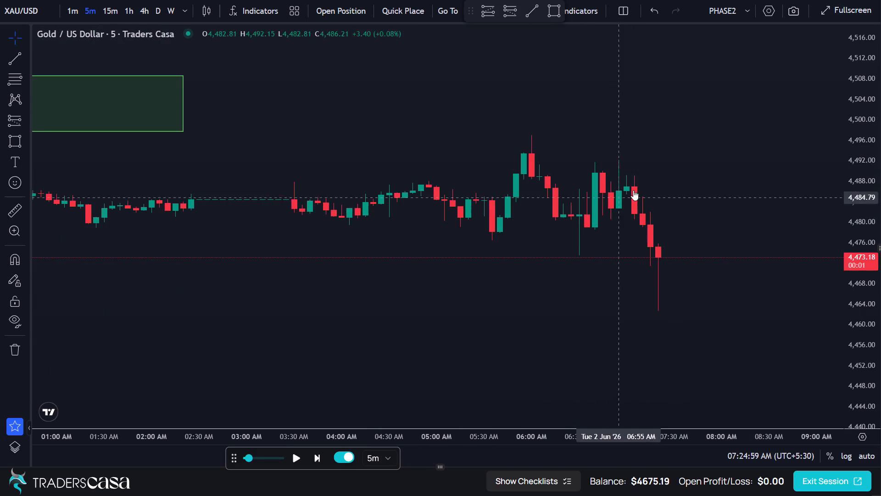
{"action": "left_click", "coordinate": [631, 214]}
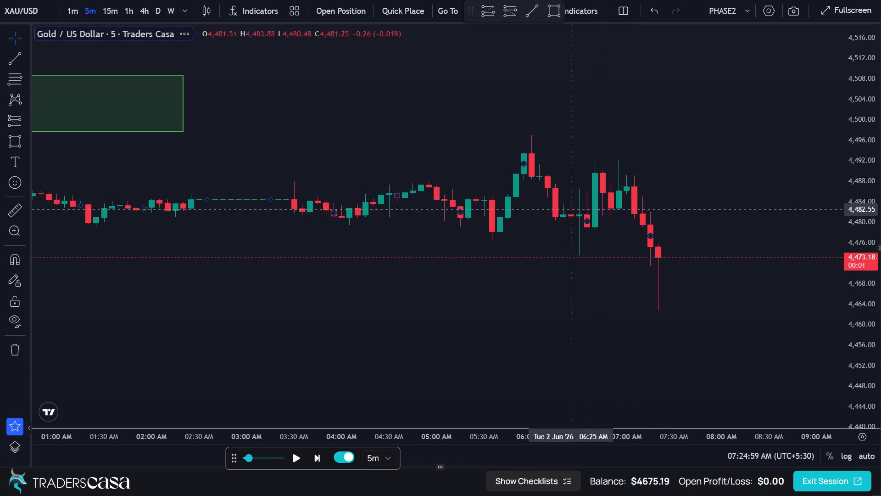
{"action": "left_click", "coordinate": [18, 118]}
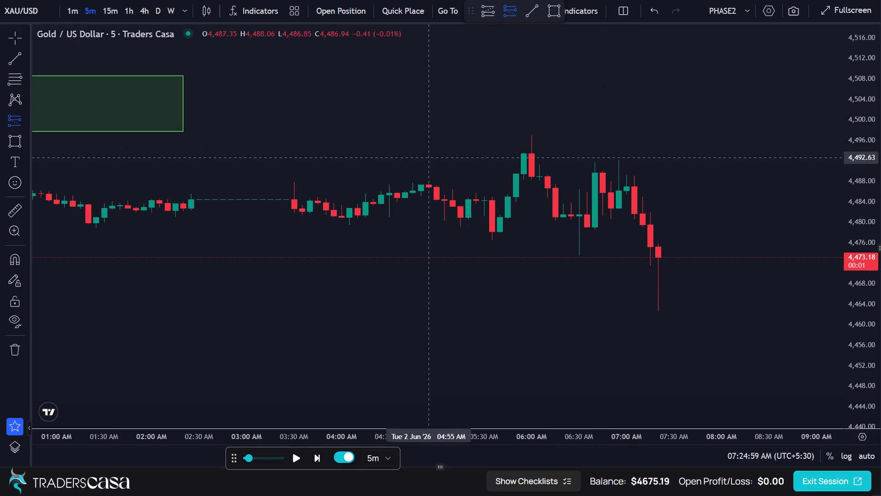
{"action": "left_click", "coordinate": [636, 214]}
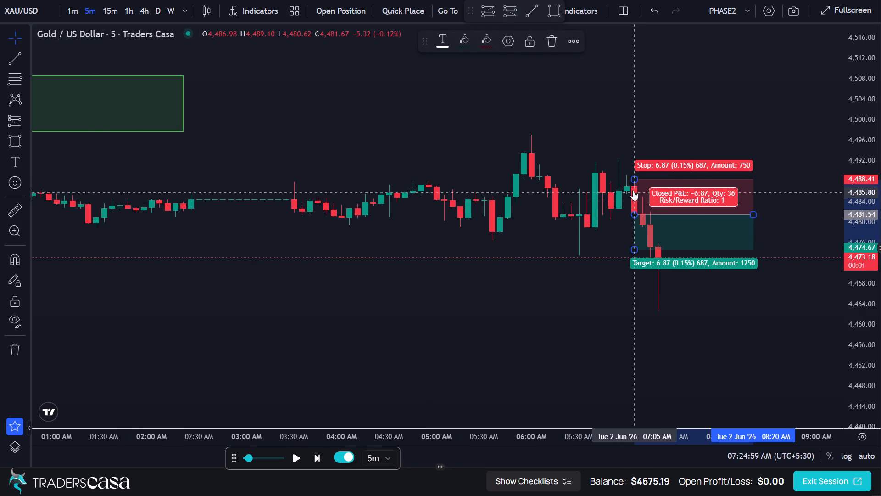
{"action": "left_click_drag", "start_coordinate": [633, 180], "coordinate": [636, 166]}
{"action": "left_click_drag", "start_coordinate": [636, 248], "coordinate": [637, 304]}
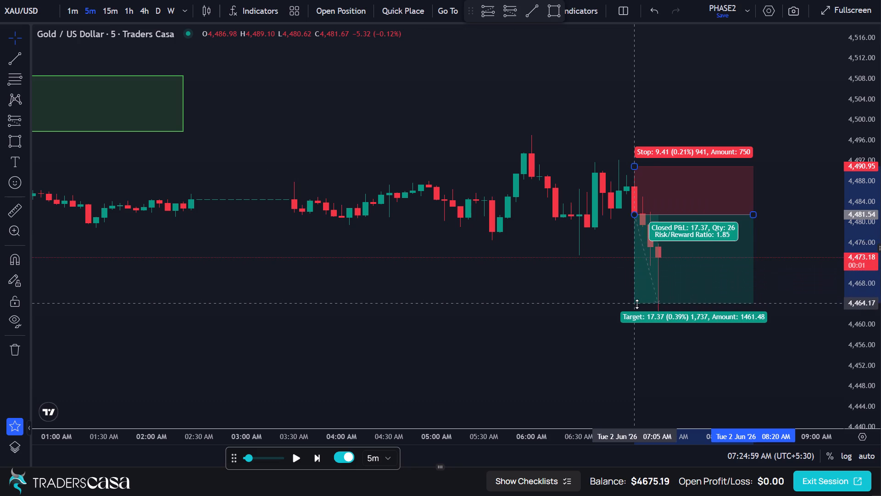
{"action": "left_click_drag", "start_coordinate": [637, 304], "coordinate": [637, 316]}
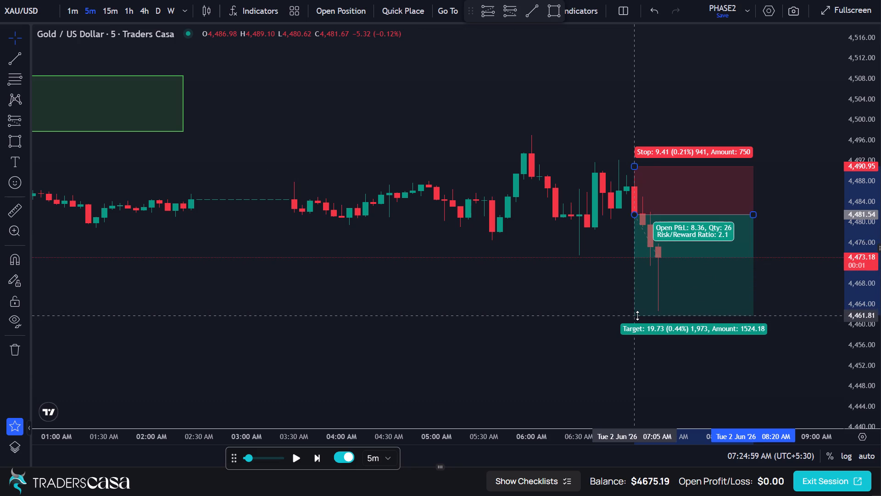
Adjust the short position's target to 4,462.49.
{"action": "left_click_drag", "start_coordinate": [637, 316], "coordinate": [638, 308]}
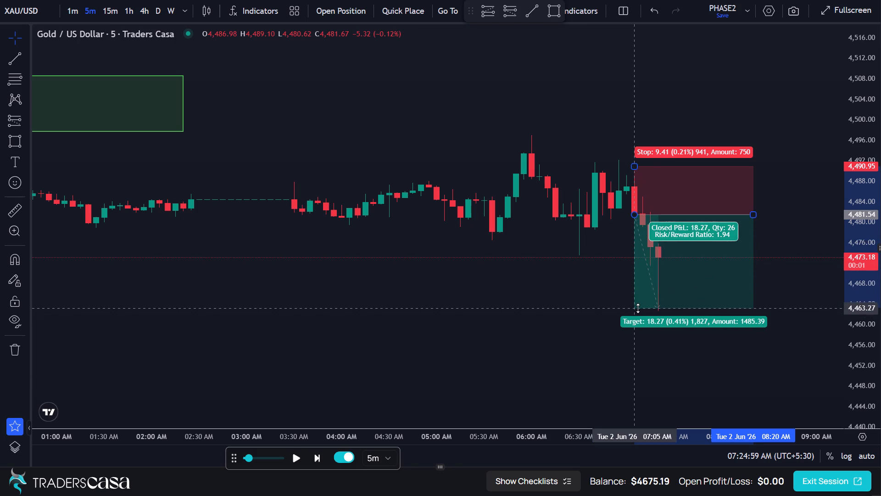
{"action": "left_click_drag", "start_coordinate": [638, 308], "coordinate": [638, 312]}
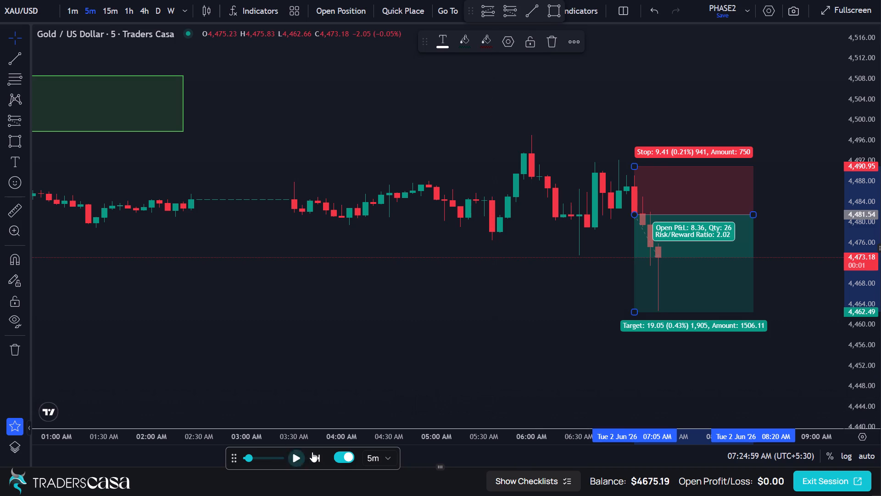
Advance the XAU/USD replay in 5-minute candles to about 09:00 AM on 2 June.
{"action": "left_click", "coordinate": [314, 452]}
{"action": "triple_click", "coordinate": [314, 452]}
{"action": "triple_click", "coordinate": [314, 454]}
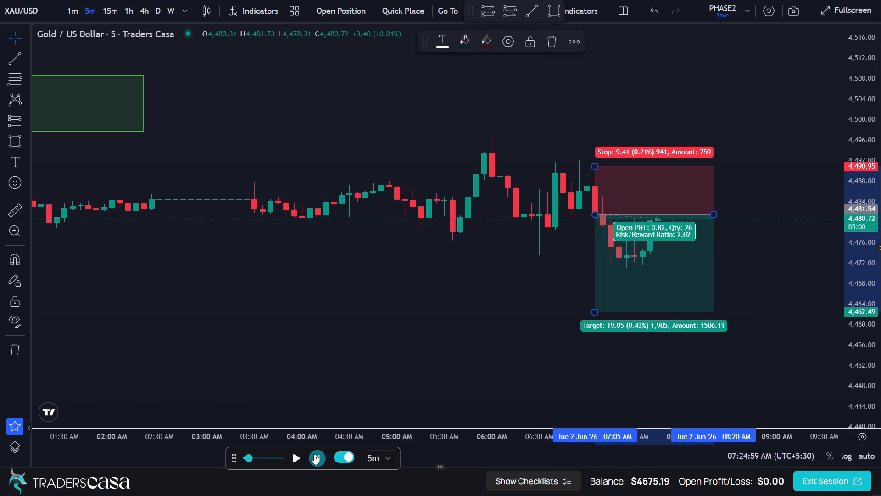
{"action": "triple_click", "coordinate": [314, 454]}
{"action": "triple_click", "coordinate": [314, 454]}
{"action": "triple_click", "coordinate": [314, 454]}
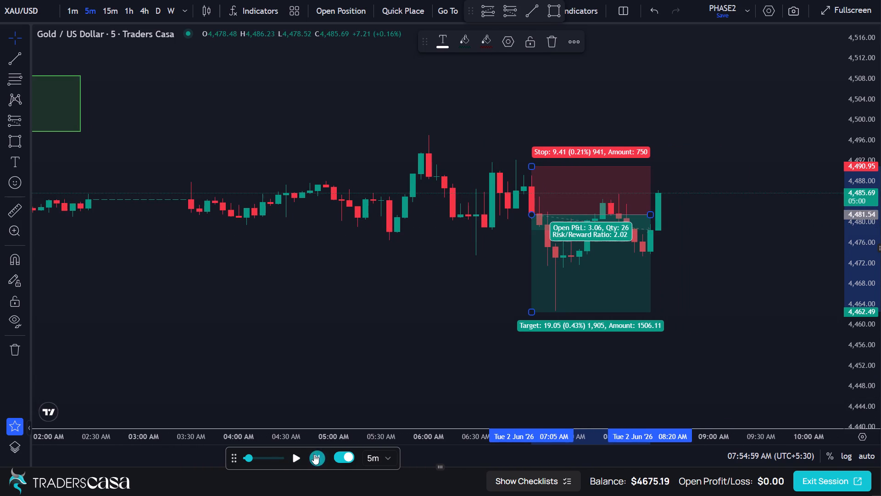
{"action": "triple_click", "coordinate": [314, 454]}
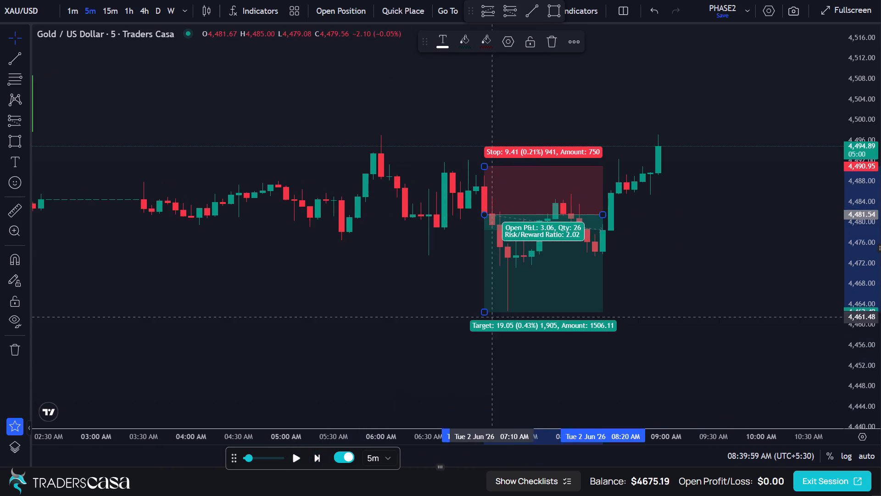
Delete the short position placed at the 07:05 AM candle.
{"action": "left_click", "coordinate": [522, 304]}
{"action": "left_click", "coordinate": [554, 212]}
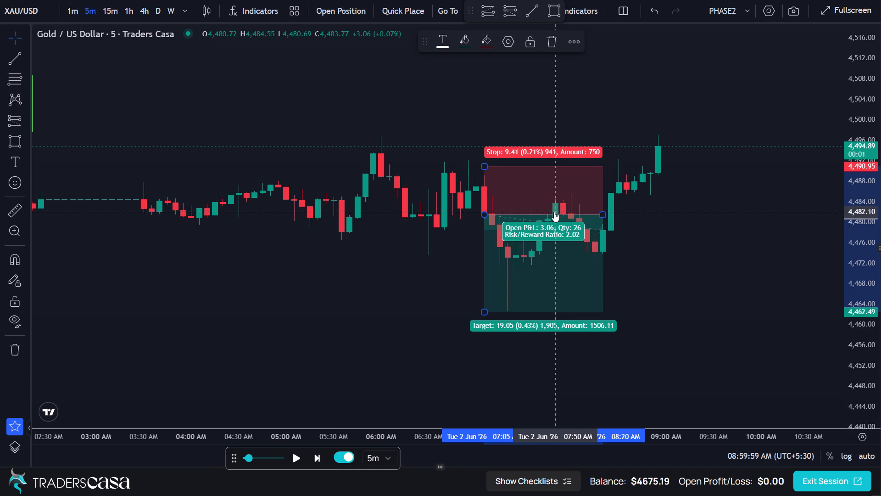
{"action": "left_click", "coordinate": [550, 39]}
Extend the green zone between 4,497.72 and 4,508.62 forward in time to about 09:50 AM on 2 June.
{"action": "left_click_drag", "start_coordinate": [508, 162], "coordinate": [509, 167]}
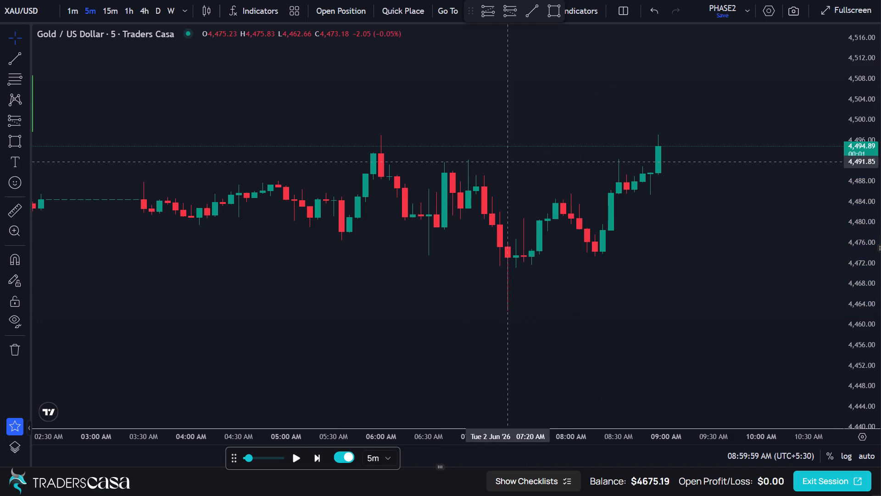
{"action": "left_click_drag", "start_coordinate": [509, 167], "coordinate": [619, 240]}
{"action": "scroll", "coordinate": [619, 237], "scroll_direction": "down", "scroll_amount": 3}
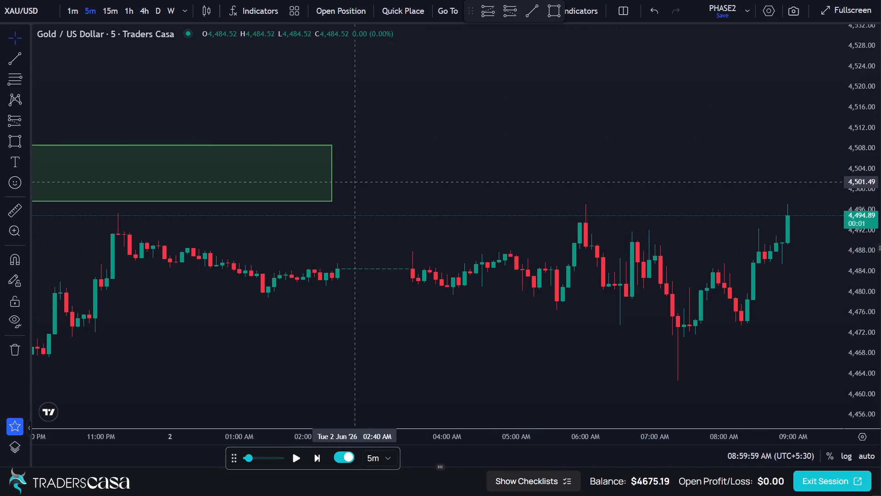
{"action": "left_click_drag", "start_coordinate": [333, 174], "coordinate": [771, 209]}
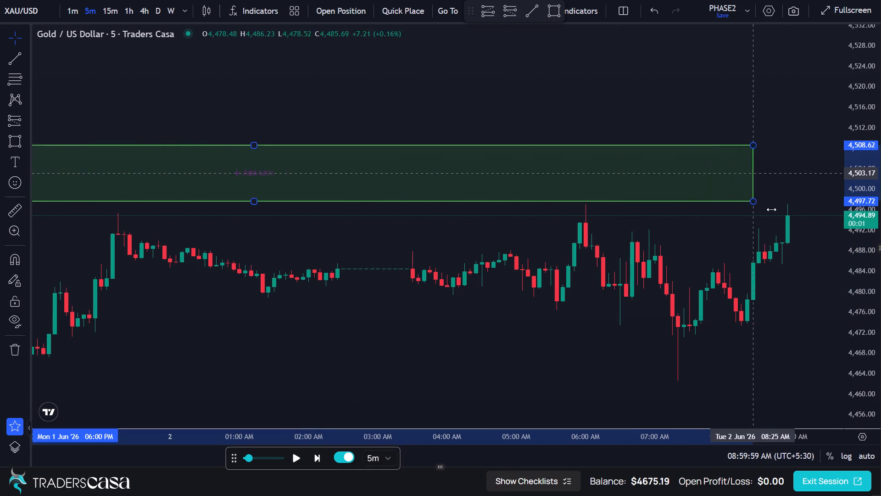
{"action": "left_click_drag", "start_coordinate": [771, 209], "coordinate": [818, 211]}
{"action": "left_click", "coordinate": [808, 219]}
{"action": "left_click_drag", "start_coordinate": [808, 222], "coordinate": [699, 225]}
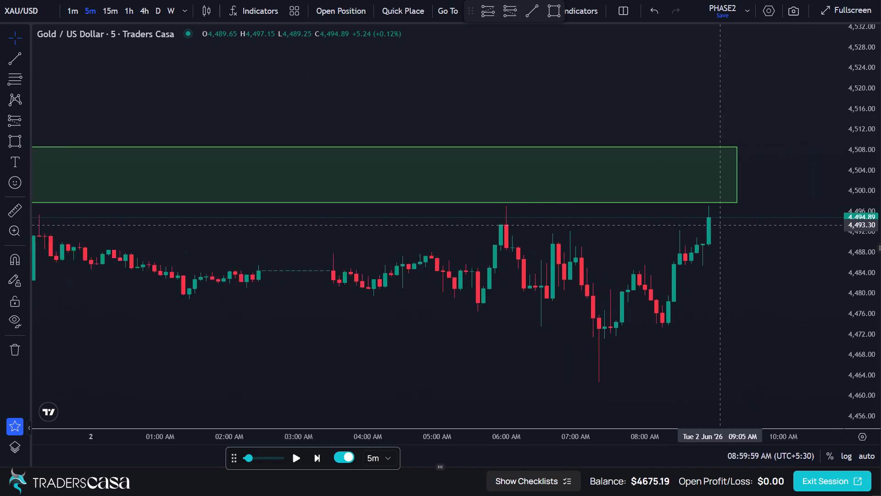
{"action": "left_click_drag", "start_coordinate": [699, 225], "coordinate": [472, 227]}
{"action": "scroll", "coordinate": [467, 222], "scroll_direction": "up", "scroll_amount": 2}
{"action": "left_click_drag", "start_coordinate": [451, 225], "coordinate": [540, 225]}
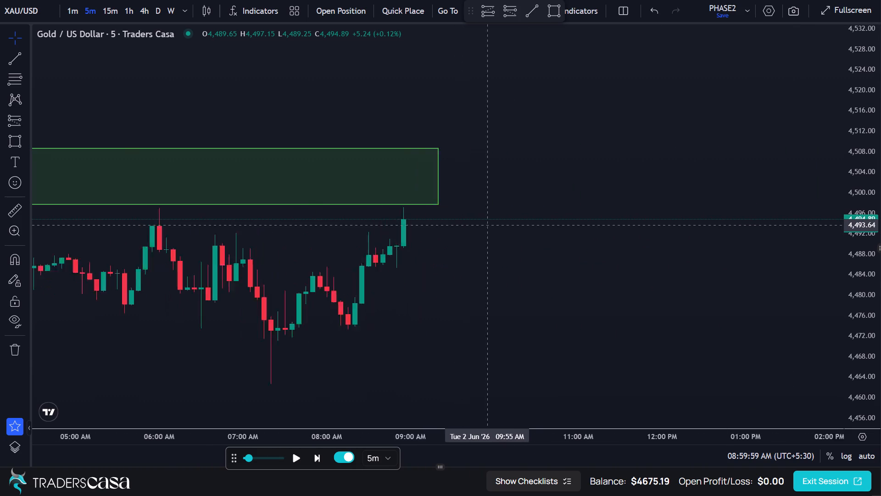
{"action": "left_click_drag", "start_coordinate": [540, 225], "coordinate": [546, 225]}
{"action": "left_click_drag", "start_coordinate": [498, 178], "coordinate": [536, 175]}
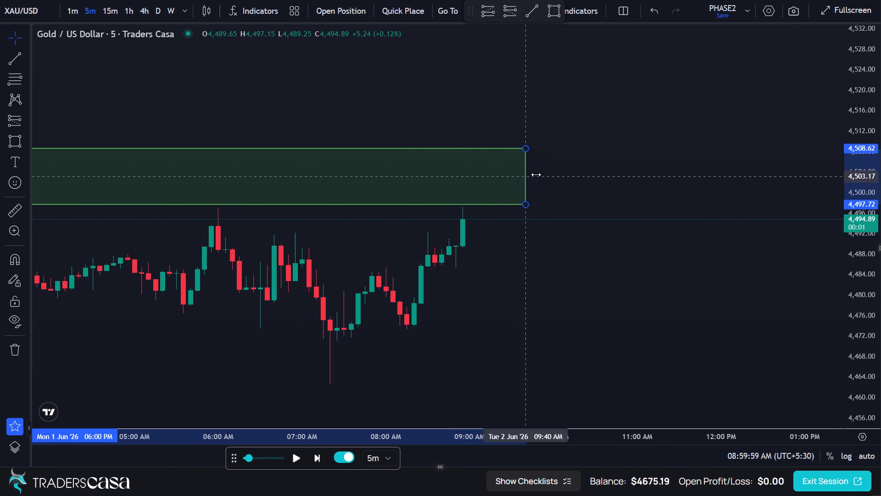
{"action": "left_click_drag", "start_coordinate": [536, 175], "coordinate": [538, 175]}
{"action": "left_click", "coordinate": [471, 256]}
Advance the XAU/USD replay in 5-minute candles to about 11:05 AM on 2 June.
{"action": "left_click", "coordinate": [318, 451]}
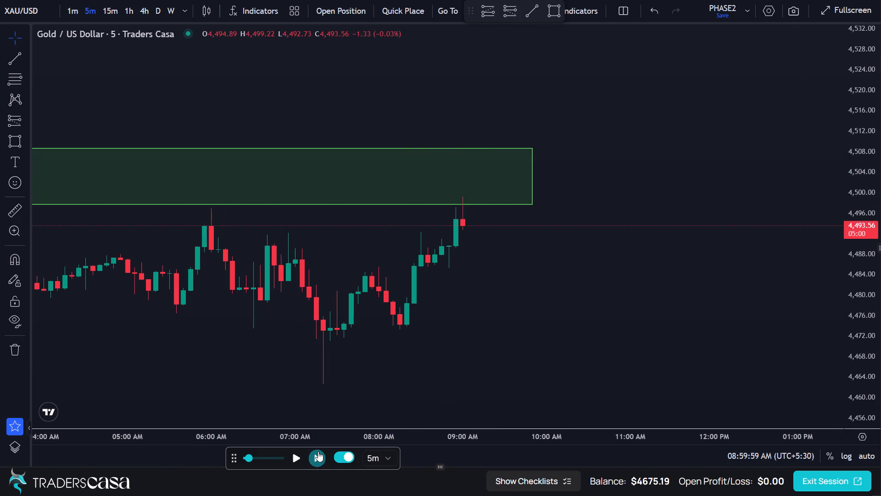
{"action": "left_click", "coordinate": [318, 451]}
{"action": "double_click", "coordinate": [318, 451]}
{"action": "triple_click", "coordinate": [318, 451]}
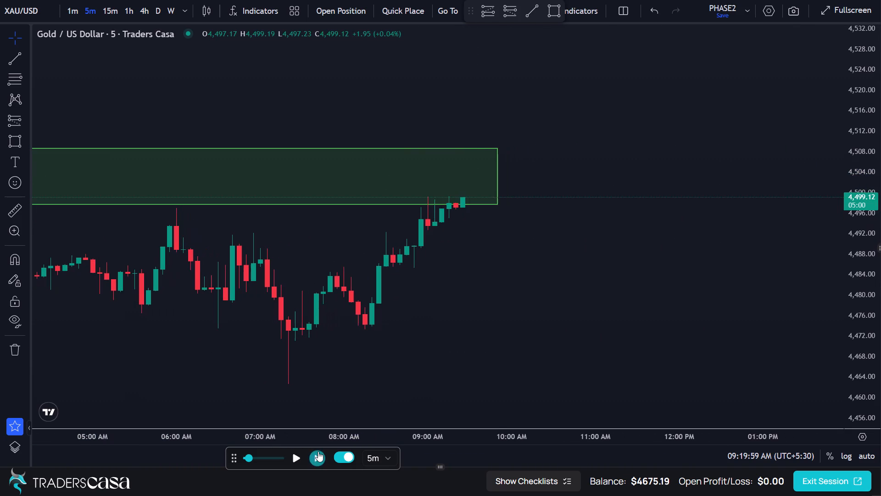
{"action": "left_click", "coordinate": [318, 451]}
{"action": "left_click", "coordinate": [318, 451]}
{"action": "left_click", "coordinate": [318, 451]}
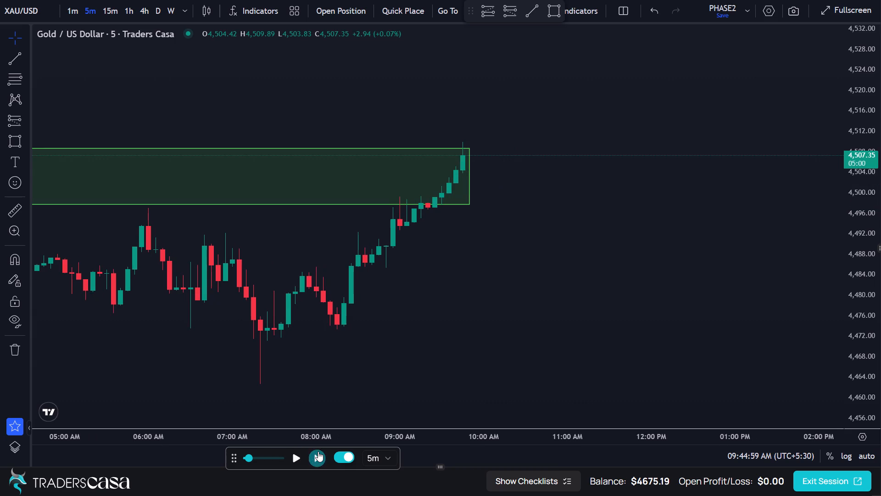
{"action": "left_click", "coordinate": [318, 451]}
{"action": "left_click", "coordinate": [318, 451]}
{"action": "triple_click", "coordinate": [318, 451]}
{"action": "triple_click", "coordinate": [318, 451]}
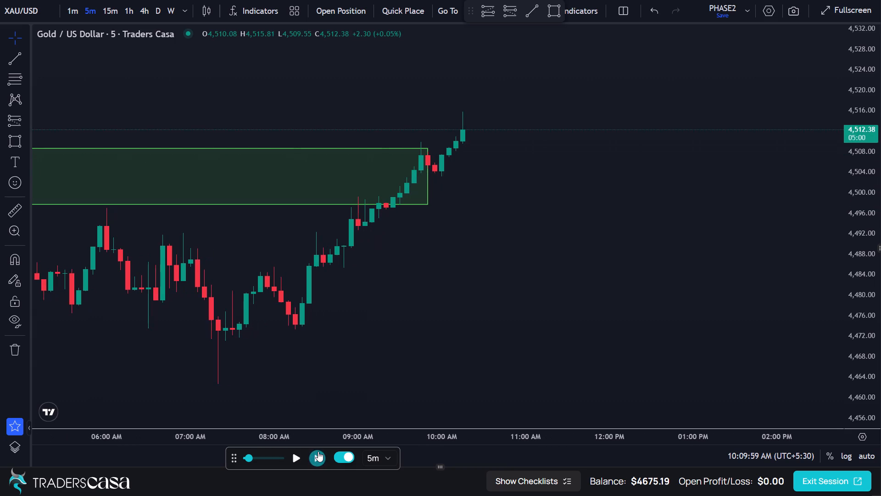
{"action": "triple_click", "coordinate": [318, 451]}
{"action": "left_click", "coordinate": [318, 449]}
{"action": "triple_click", "coordinate": [313, 460]}
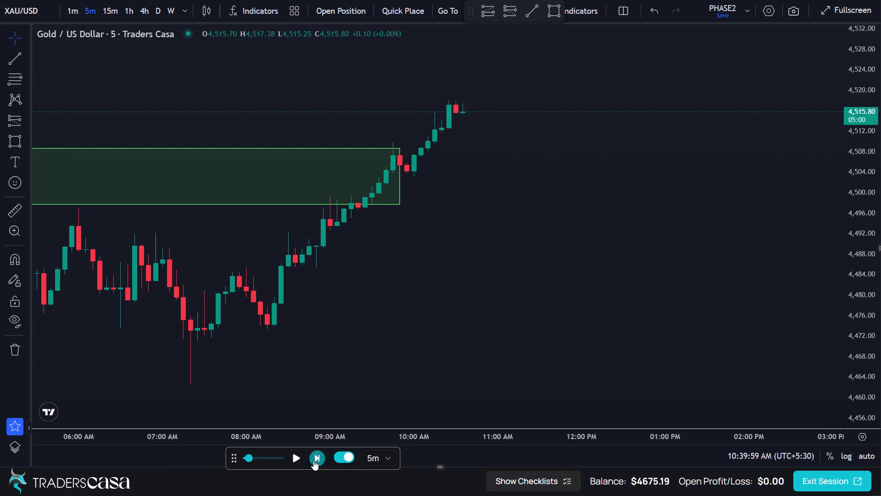
{"action": "triple_click", "coordinate": [313, 460]}
Switch the XAU/USD chart to the 15-minute timeframe.
{"action": "scroll", "coordinate": [413, 296], "scroll_direction": "down", "scroll_amount": 7}
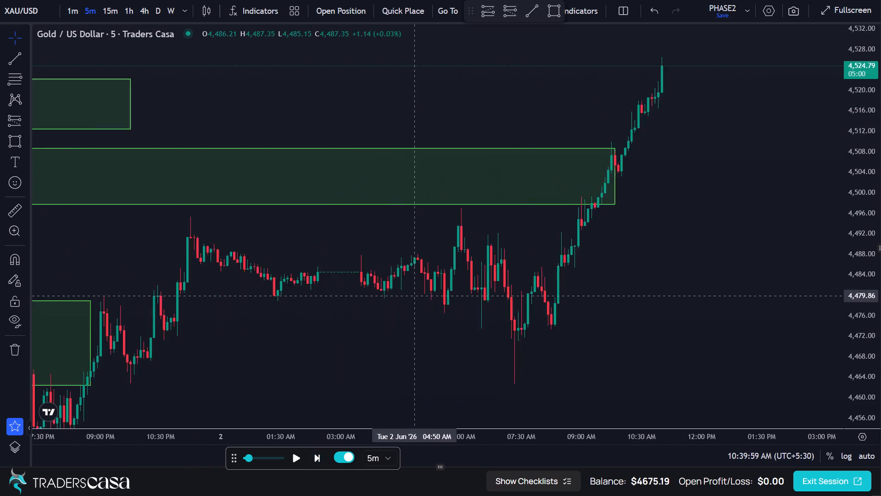
{"action": "scroll", "coordinate": [413, 296], "scroll_direction": "down", "scroll_amount": 2}
{"action": "left_click", "coordinate": [118, 8]}
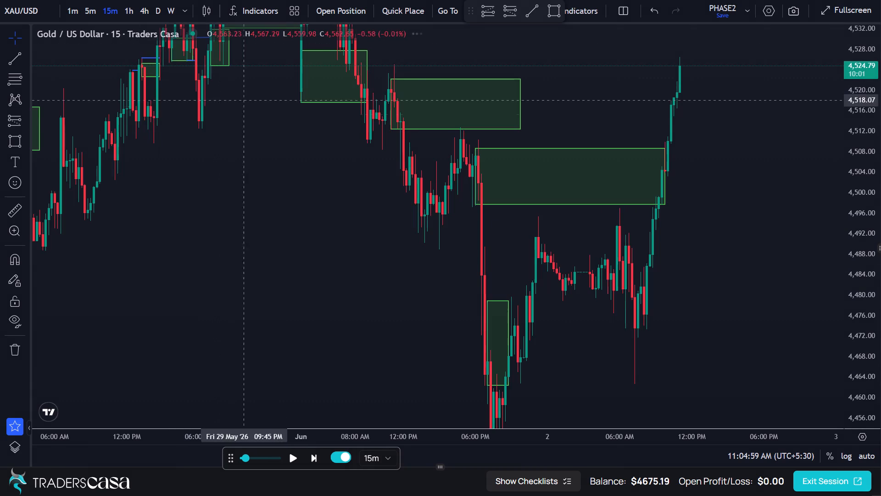
Delete the green zone between 4,512.42 and 4,522.21 that starts at 11:00 AM on 1 June.
{"action": "left_click_drag", "start_coordinate": [605, 99], "coordinate": [626, 289]}
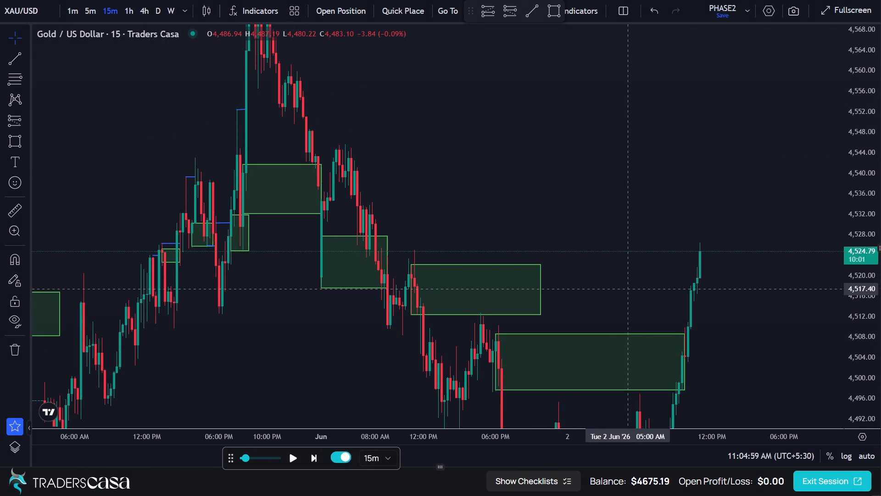
{"action": "left_click_drag", "start_coordinate": [626, 289], "coordinate": [618, 289]}
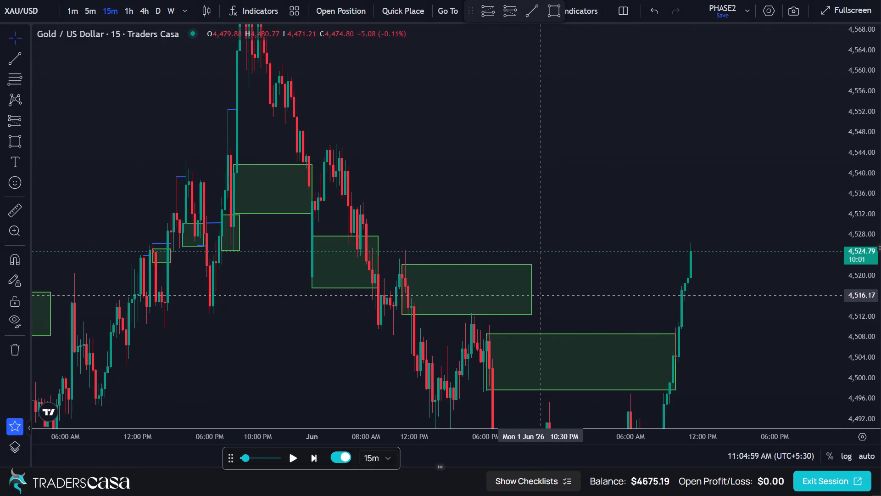
{"action": "left_click_drag", "start_coordinate": [532, 291], "coordinate": [648, 310]}
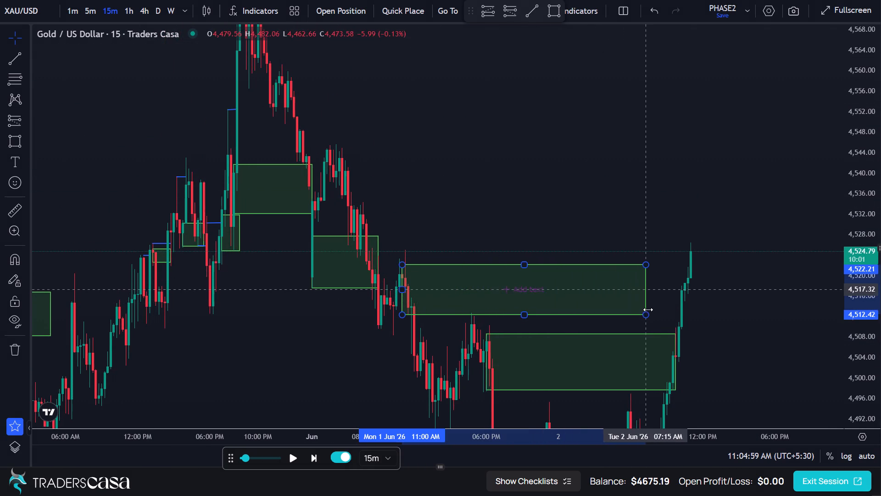
{"action": "left_click_drag", "start_coordinate": [648, 310], "coordinate": [401, 304]}
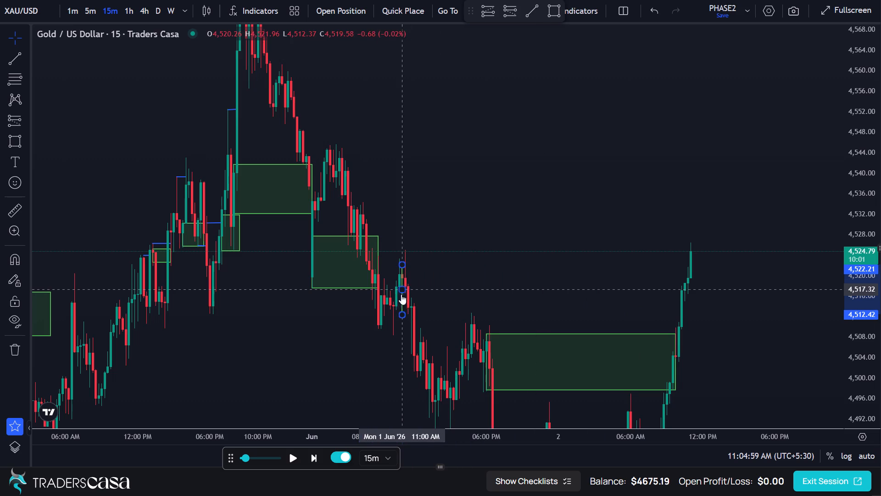
{"action": "left_click", "coordinate": [569, 43]}
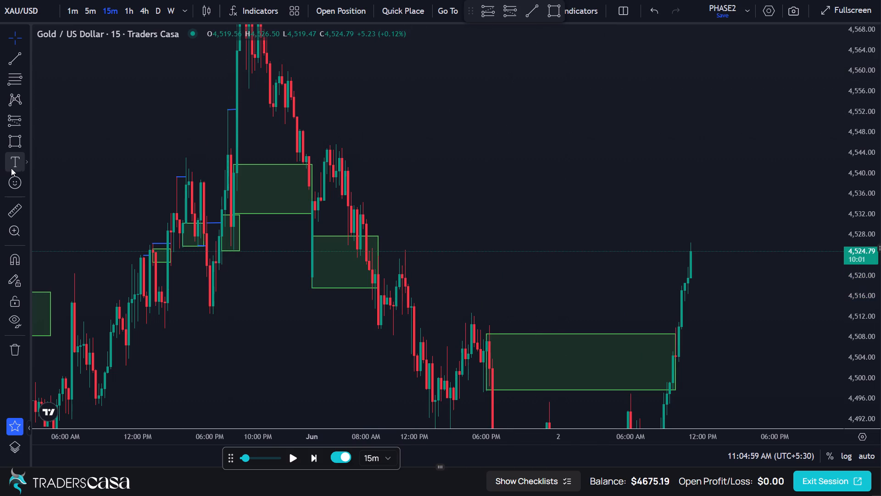
Draw a rectangle zone from 11:15 AM on 1 June to about 12:15 PM on 2 June, between 4,524.91 and about 4,516.5.
{"action": "left_click", "coordinate": [10, 139]}
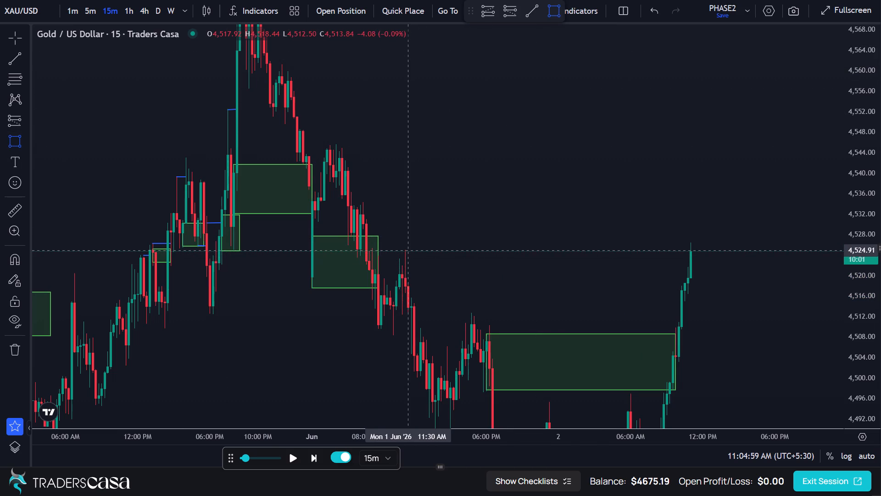
{"action": "left_click", "coordinate": [407, 251]}
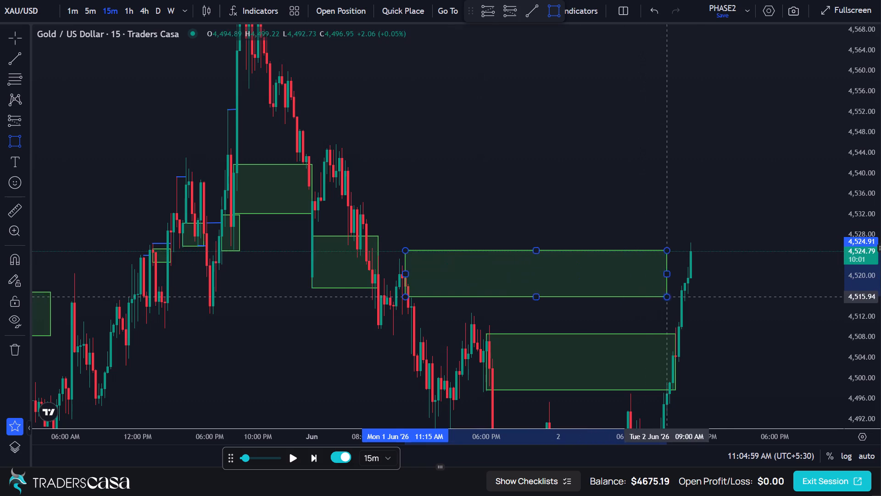
{"action": "left_click", "coordinate": [707, 294]}
{"action": "left_click", "coordinate": [737, 266]}
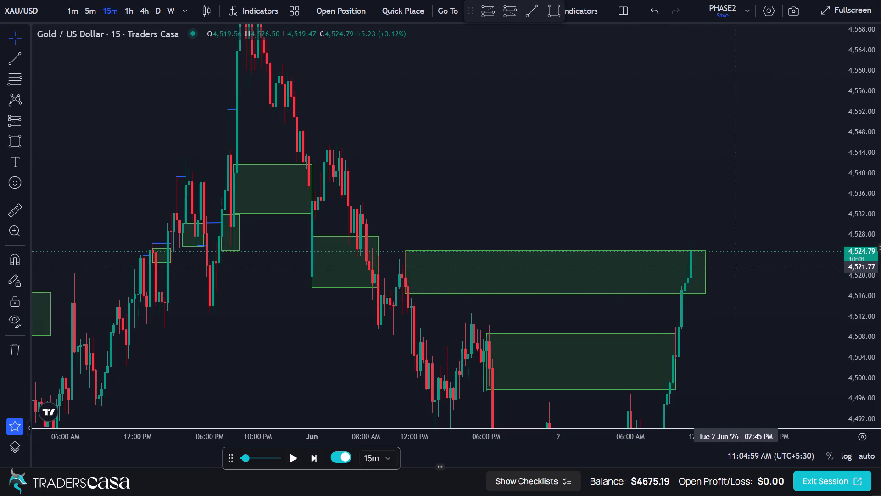
{"action": "left_click", "coordinate": [592, 198]}
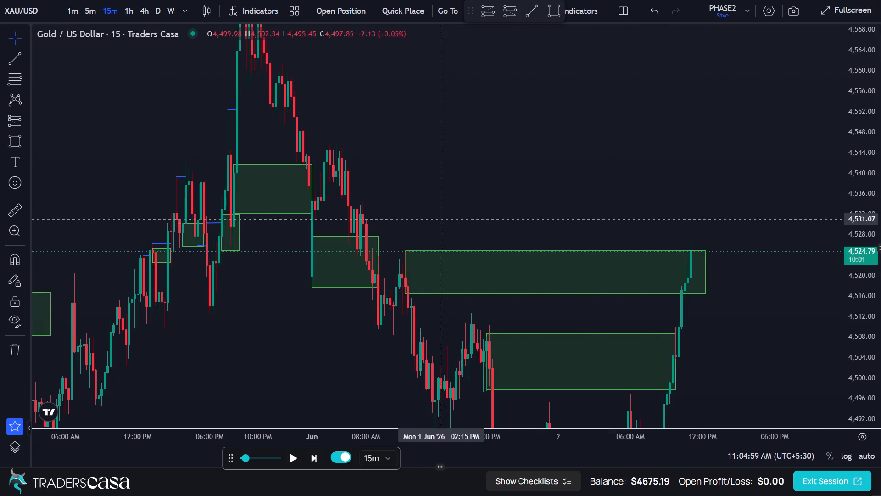
Reset the price scale to automatic fit and examine the 15-minute candles and zones from 29 May to 2 June.
{"action": "double_click", "coordinate": [859, 154]}
{"action": "left_click_drag", "start_coordinate": [525, 165], "coordinate": [613, 163]}
{"action": "scroll", "coordinate": [536, 169], "scroll_direction": "up", "scroll_amount": 3}
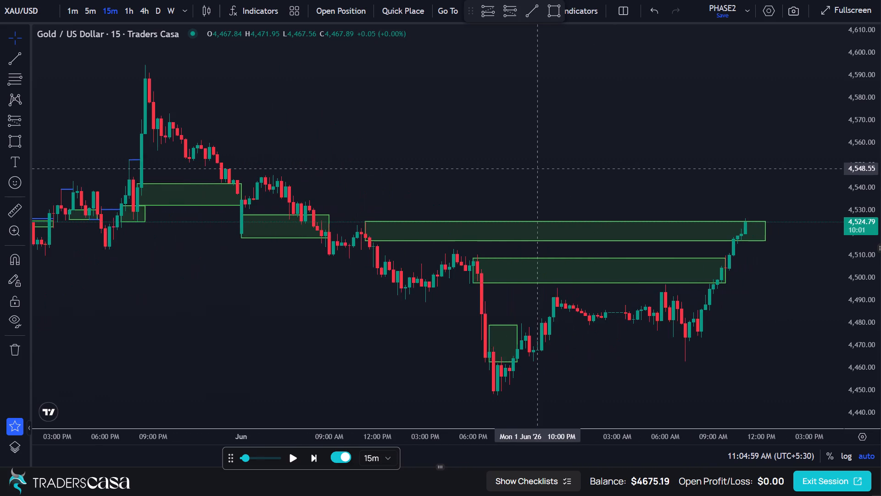
{"action": "scroll", "coordinate": [536, 169], "scroll_direction": "up", "scroll_amount": 1}
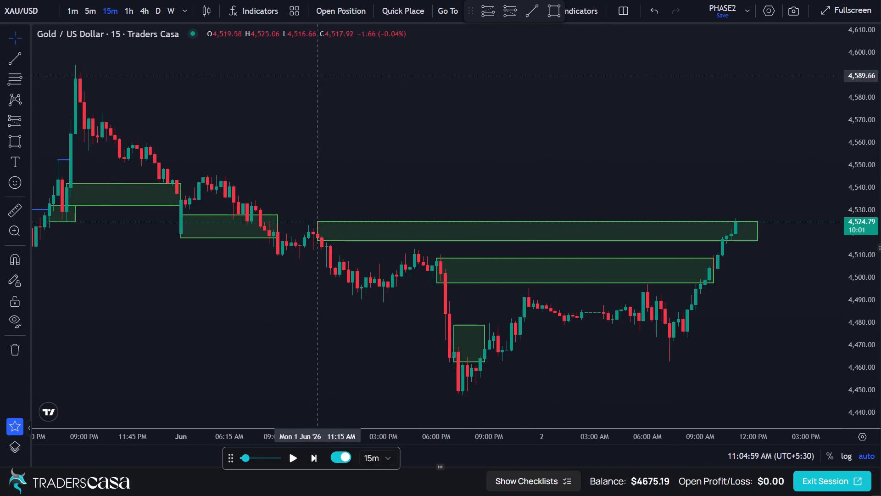
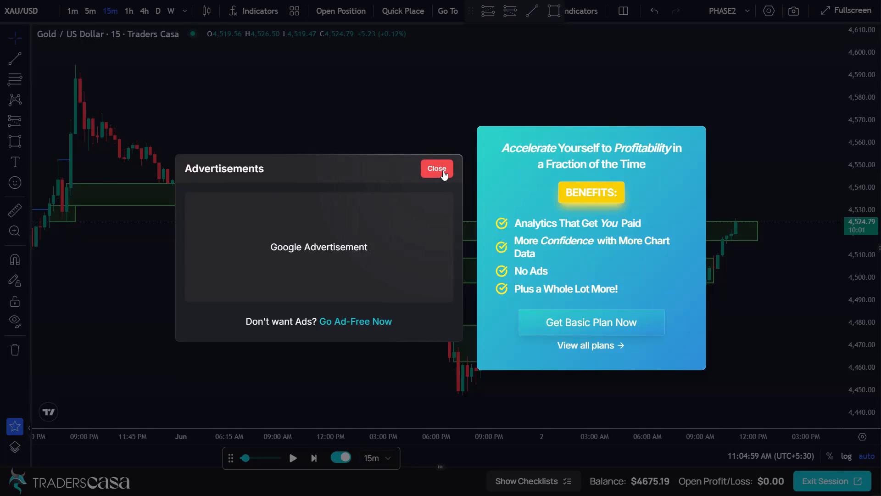
Close the advertisement overlay covering the chart.
{"action": "left_click", "coordinate": [446, 170]}
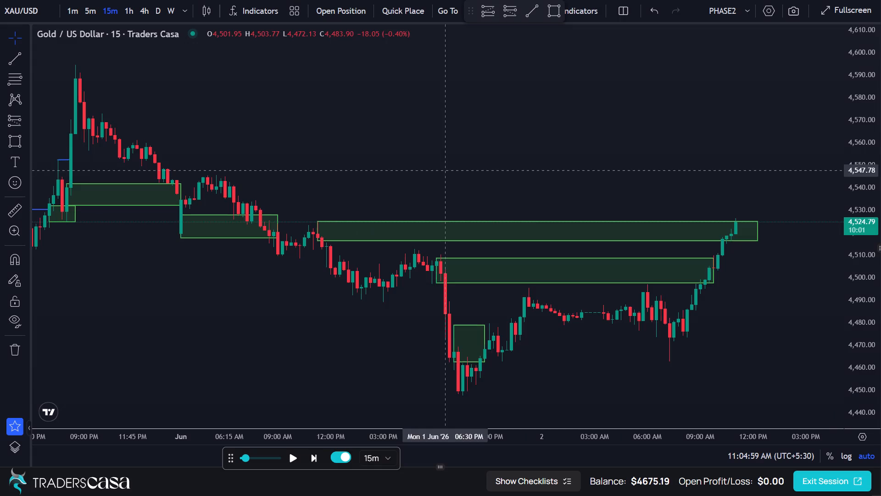
Advance the replay by two 15-minute candles to 11:29:59 AM on 2 June.
{"action": "left_click_drag", "start_coordinate": [739, 199], "coordinate": [661, 214]}
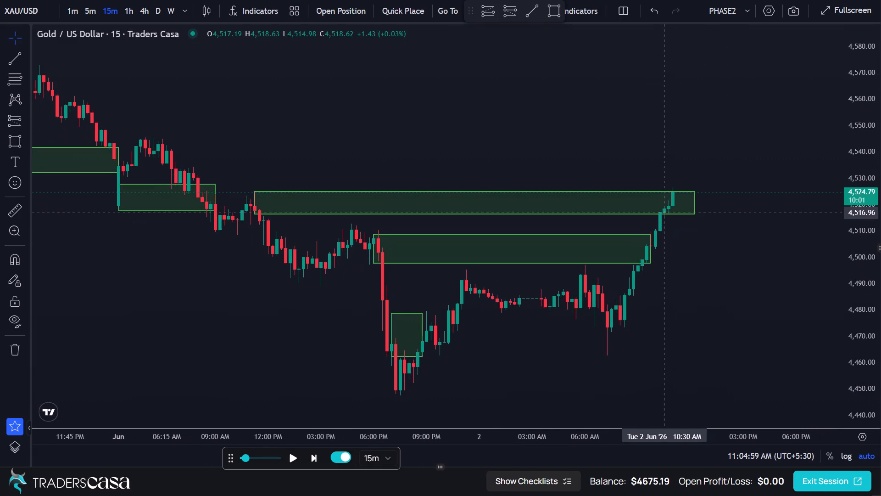
{"action": "left_click_drag", "start_coordinate": [661, 214], "coordinate": [539, 272]}
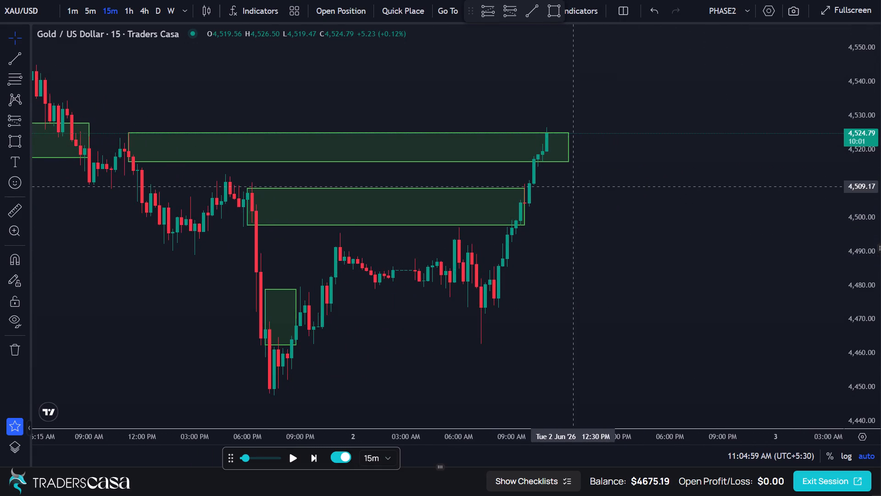
{"action": "scroll", "coordinate": [571, 186], "scroll_direction": "up", "scroll_amount": 2}
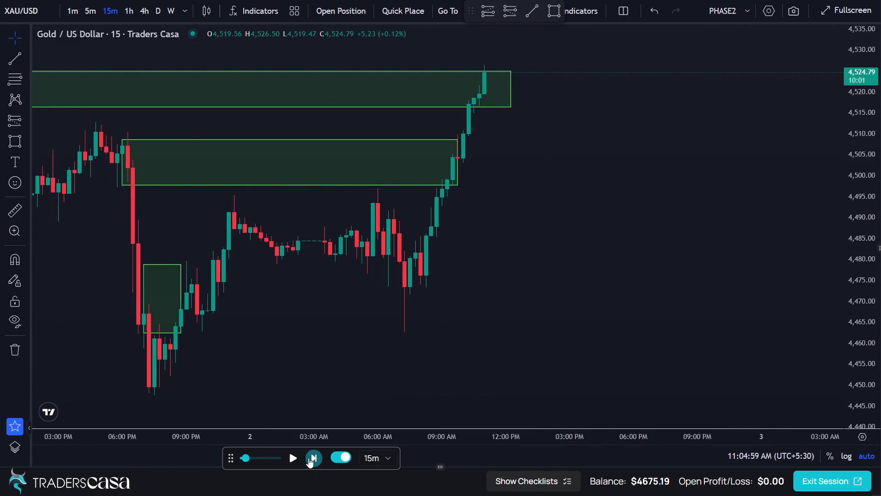
{"action": "left_click", "coordinate": [308, 458]}
{"action": "left_click", "coordinate": [308, 458]}
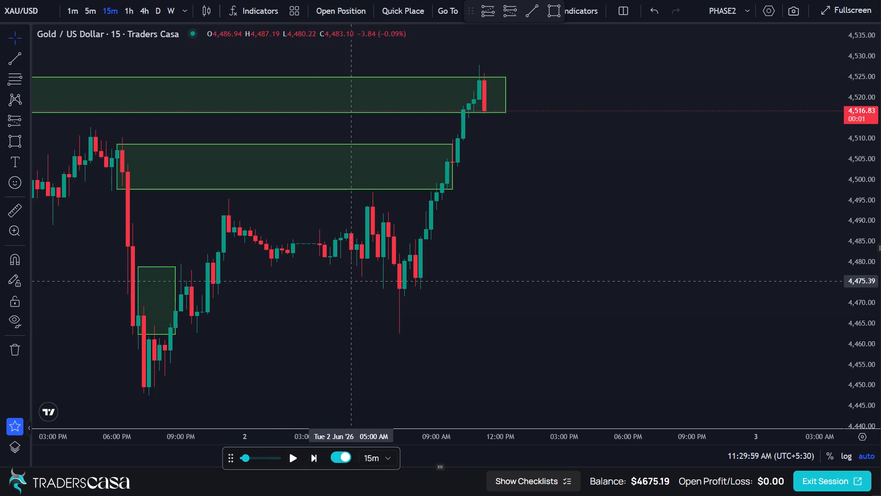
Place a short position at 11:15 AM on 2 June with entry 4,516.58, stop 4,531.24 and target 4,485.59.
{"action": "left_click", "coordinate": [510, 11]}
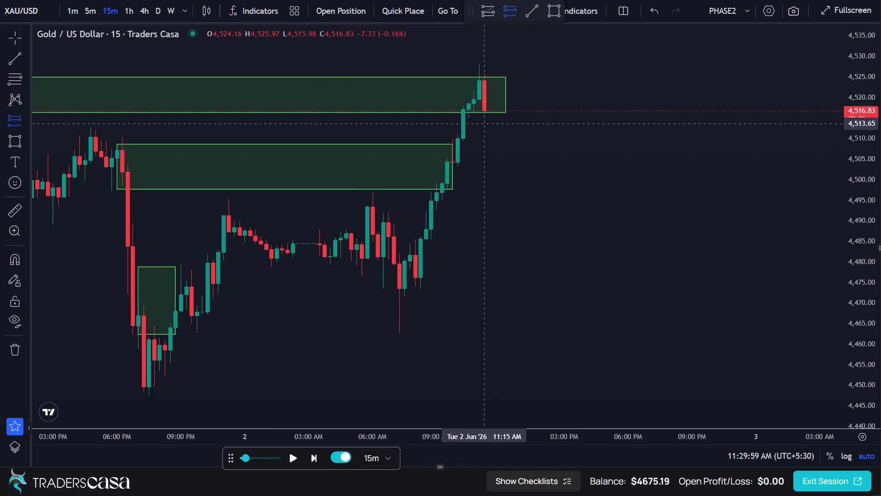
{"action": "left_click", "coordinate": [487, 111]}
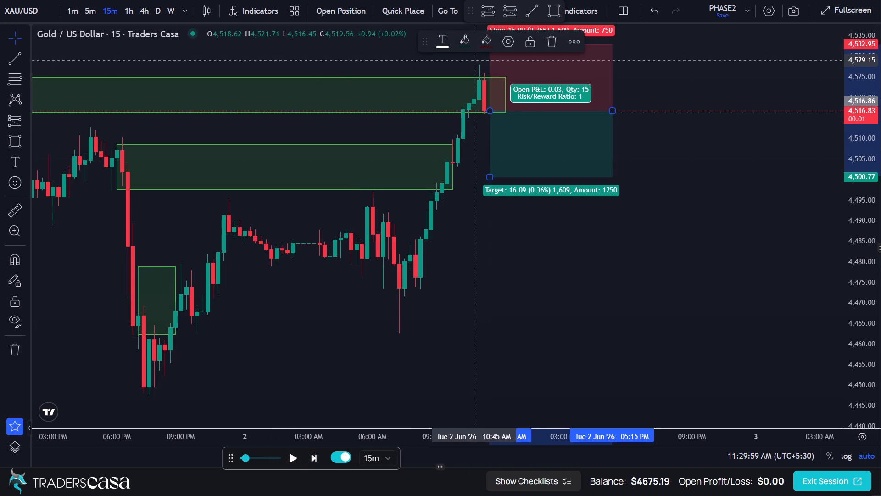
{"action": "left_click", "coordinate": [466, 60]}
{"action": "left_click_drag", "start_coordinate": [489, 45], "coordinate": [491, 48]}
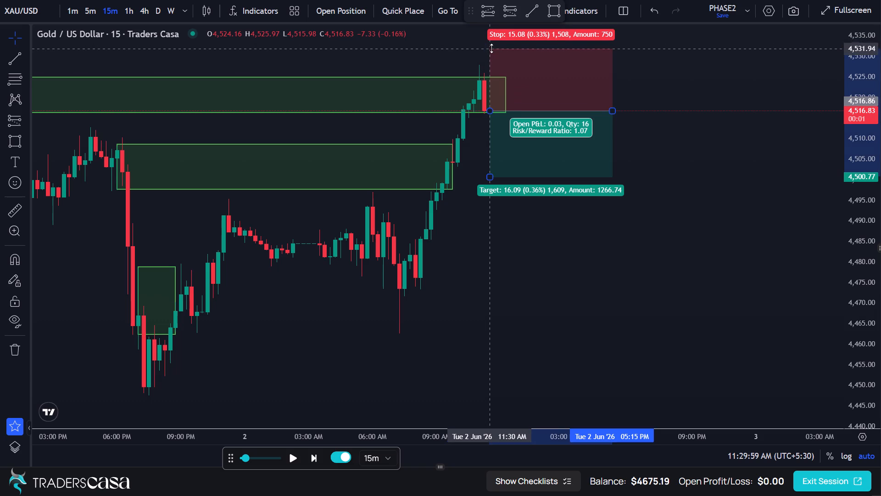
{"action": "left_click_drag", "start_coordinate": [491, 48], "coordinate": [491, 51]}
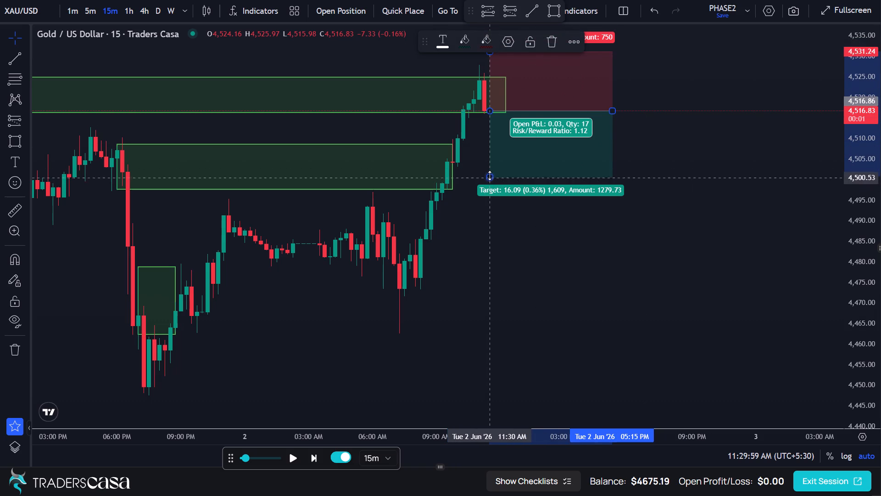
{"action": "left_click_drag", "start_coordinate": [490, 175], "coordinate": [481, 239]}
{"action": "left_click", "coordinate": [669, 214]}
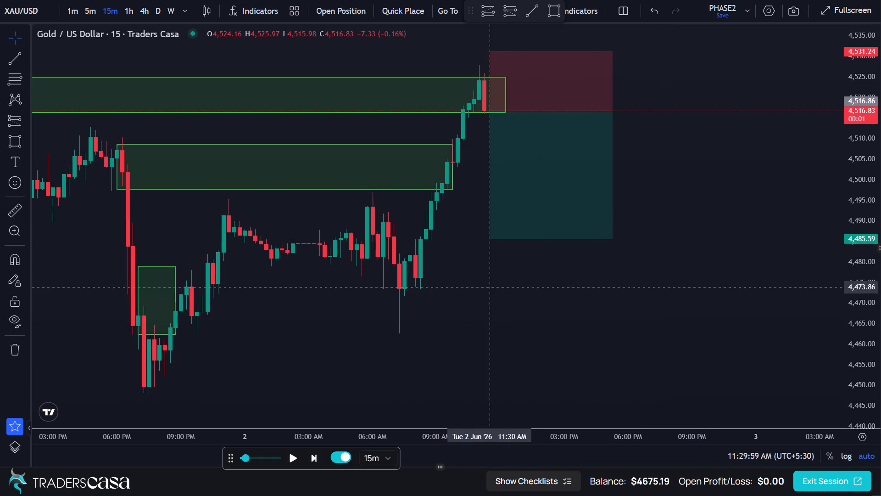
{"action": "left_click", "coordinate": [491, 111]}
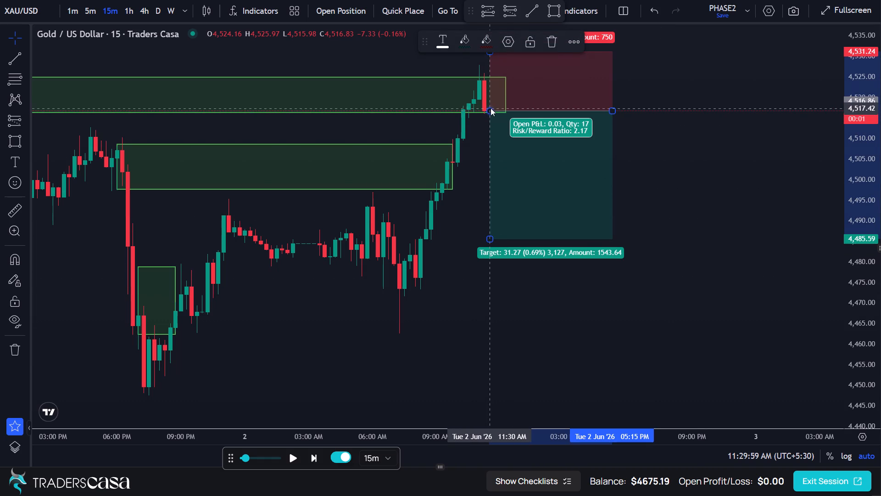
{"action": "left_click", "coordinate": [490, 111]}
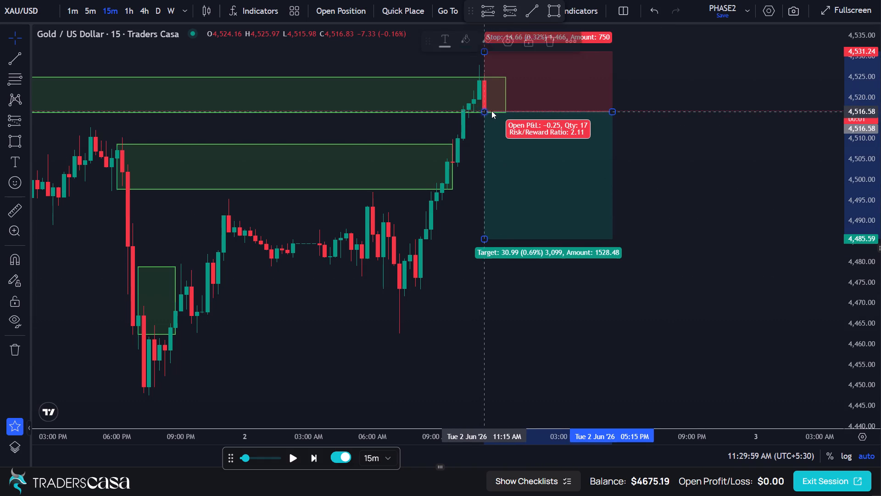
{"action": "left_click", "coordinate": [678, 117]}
Advance the replay by two 15-minute candles to 11:59:59 AM on 2 June.
{"action": "left_click", "coordinate": [314, 460]}
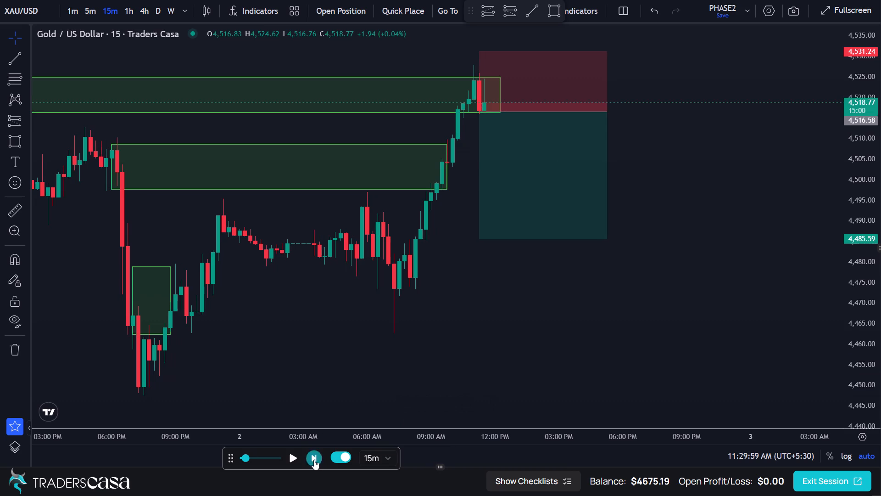
{"action": "left_click", "coordinate": [314, 460]}
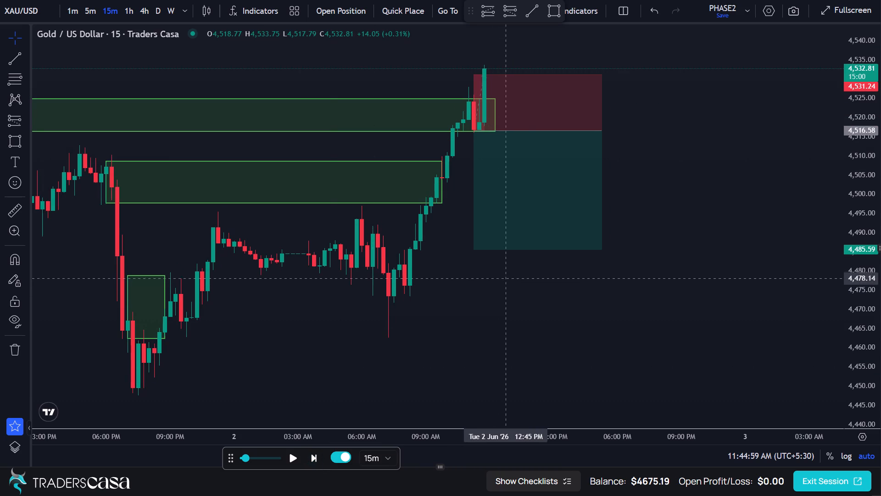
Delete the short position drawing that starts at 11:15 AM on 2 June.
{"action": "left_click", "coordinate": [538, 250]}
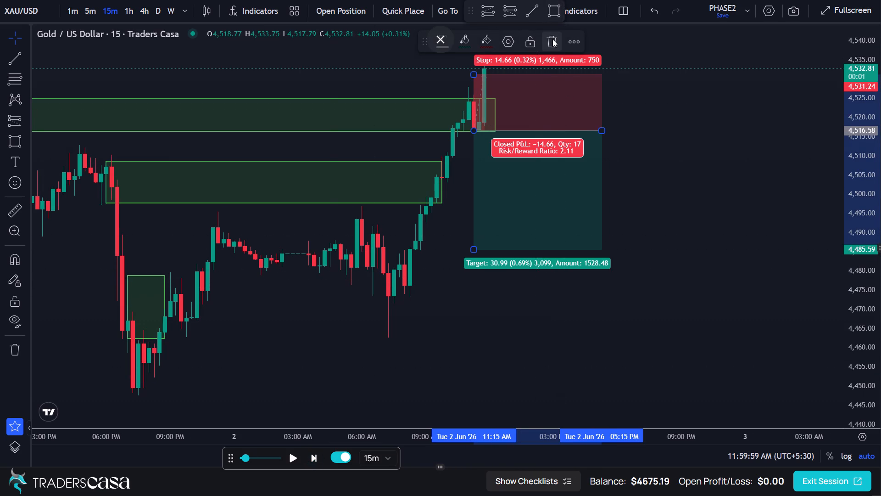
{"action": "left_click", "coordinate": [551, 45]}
Draw a rectangle zone from 8:45 PM on 29 May to about 5:30 PM on 2 June, between 4,594.00 and 4,563.87.
{"action": "scroll", "coordinate": [506, 132], "scroll_direction": "down", "scroll_amount": 6}
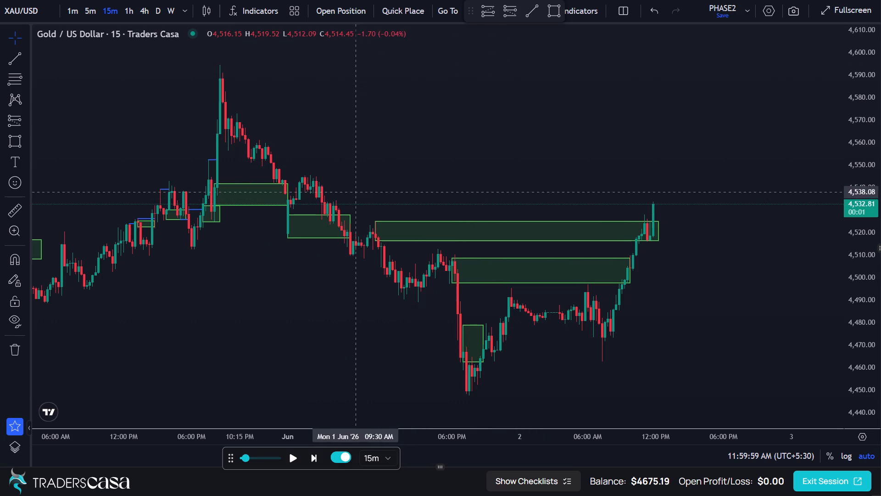
{"action": "left_click", "coordinate": [14, 141]}
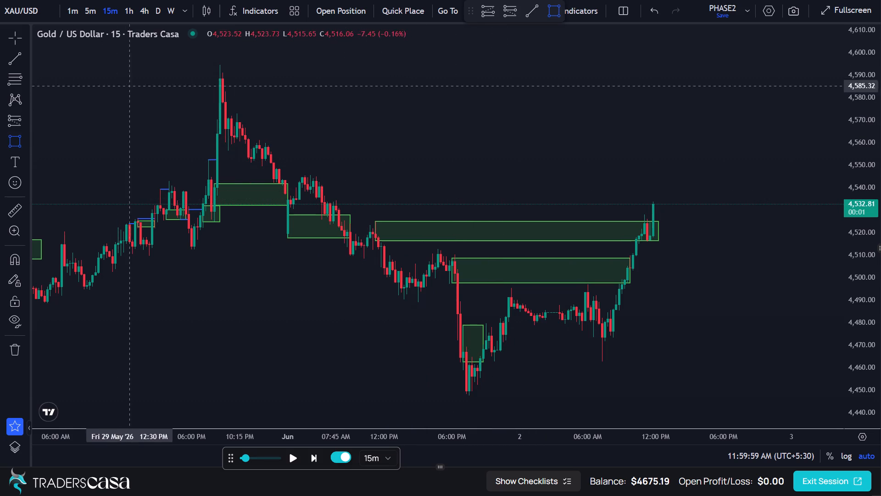
{"action": "left_click", "coordinate": [223, 66]}
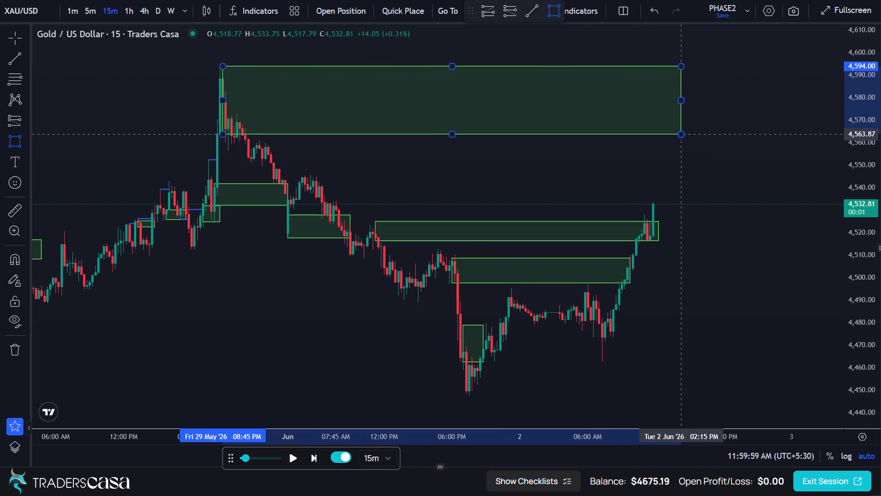
{"action": "left_click", "coordinate": [680, 134]}
{"action": "left_click_drag", "start_coordinate": [681, 101], "coordinate": [716, 97]}
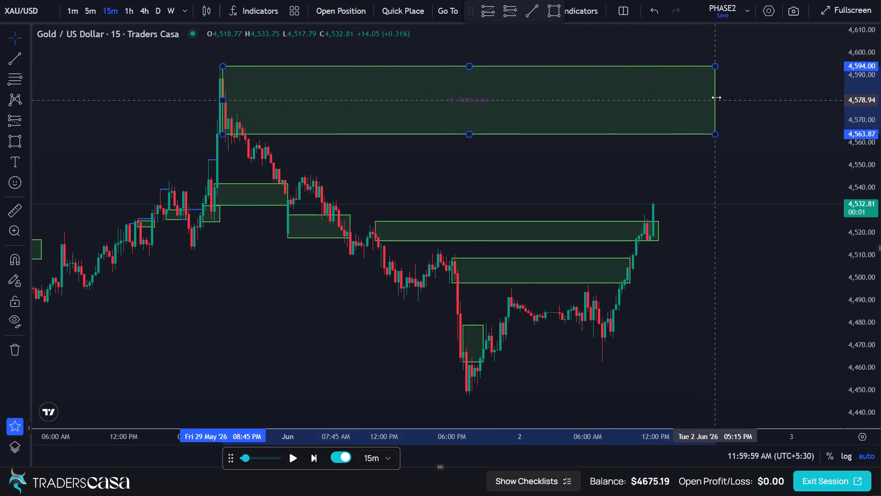
{"action": "left_click_drag", "start_coordinate": [716, 97], "coordinate": [718, 96]}
{"action": "left_click", "coordinate": [542, 161]}
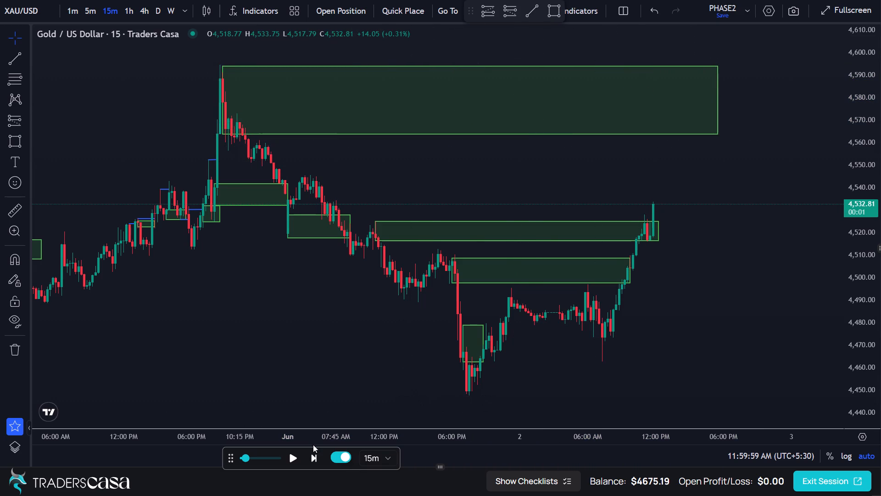
Advance the replay through the 15-minute candles to 6:29:59 AM on 3 June.
{"action": "triple_click", "coordinate": [309, 459]}
{"action": "left_click", "coordinate": [311, 458]}
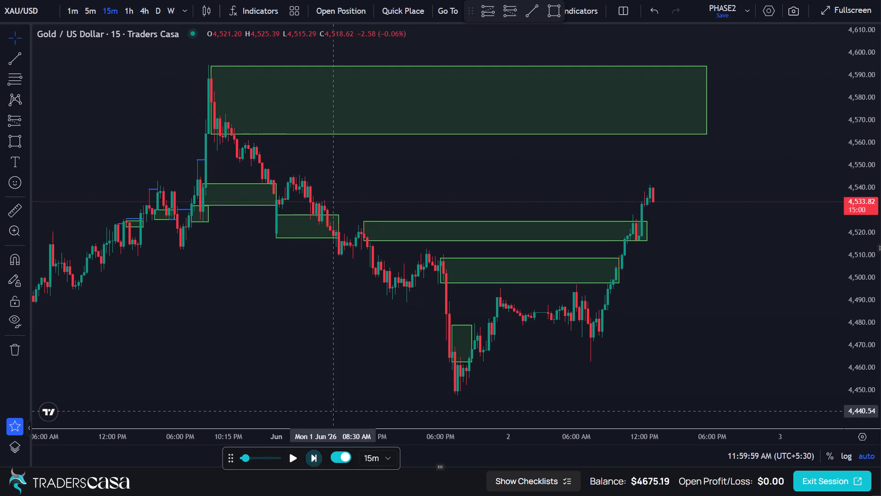
{"action": "triple_click", "coordinate": [312, 459]}
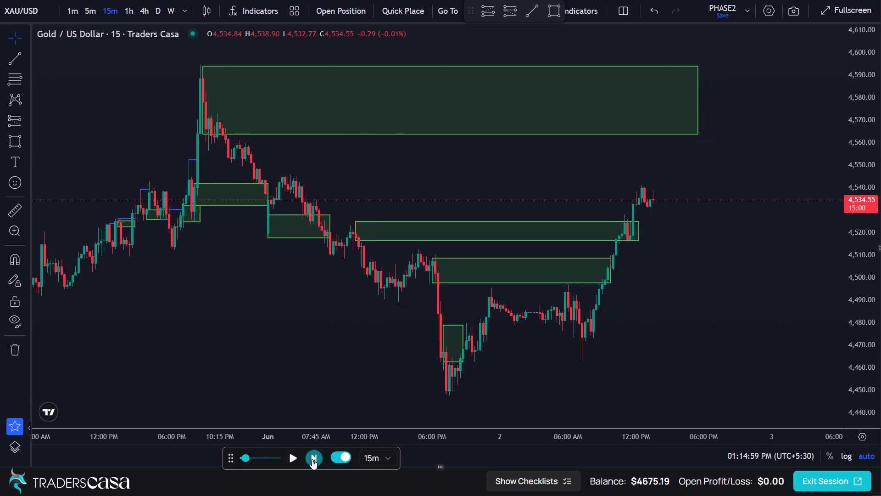
{"action": "triple_click", "coordinate": [312, 459]}
{"action": "triple_click", "coordinate": [312, 459]}
{"action": "triple_click", "coordinate": [312, 459]}
{"action": "triple_click", "coordinate": [312, 459]}
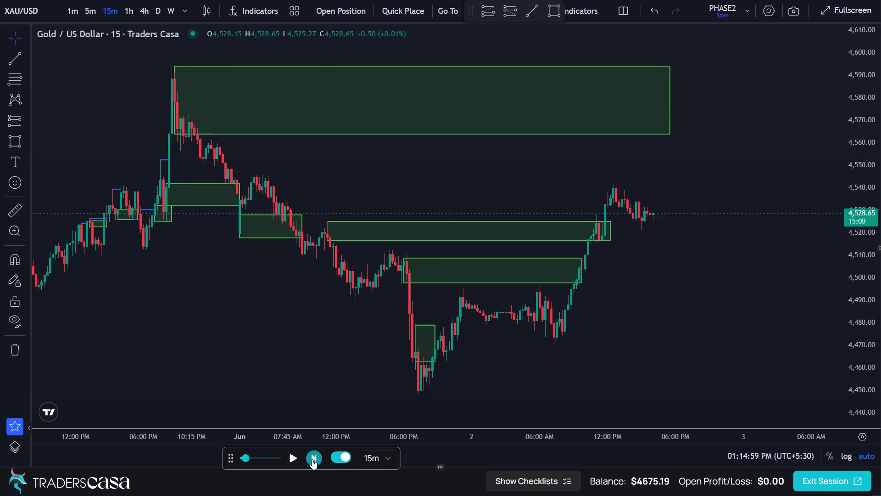
{"action": "triple_click", "coordinate": [312, 459]}
{"action": "triple_click", "coordinate": [312, 459]}
{"action": "triple_click", "coordinate": [312, 459]}
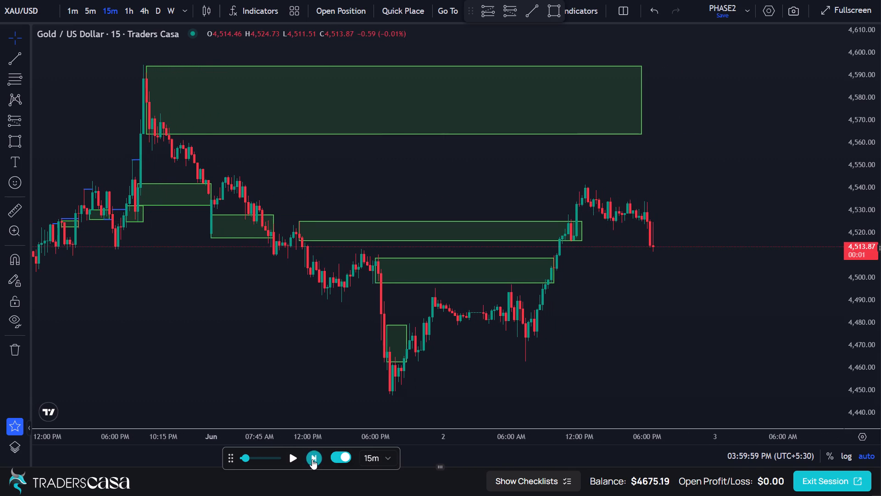
{"action": "triple_click", "coordinate": [312, 459]}
{"action": "triple_click", "coordinate": [312, 459]}
{"action": "triple_click", "coordinate": [312, 459]}
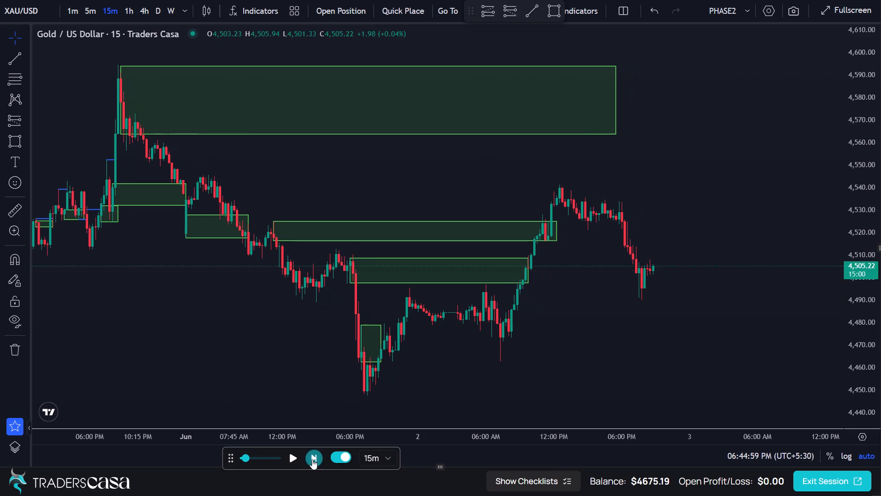
{"action": "triple_click", "coordinate": [312, 459]}
{"action": "triple_click", "coordinate": [312, 459]}
{"action": "triple_click", "coordinate": [312, 459]}
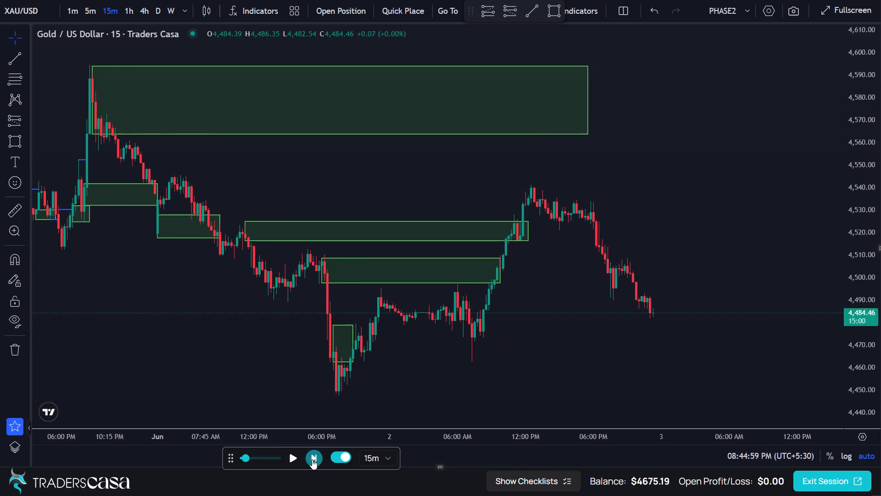
{"action": "triple_click", "coordinate": [312, 459]}
{"action": "triple_click", "coordinate": [312, 459]}
{"action": "triple_click", "coordinate": [312, 459]}
{"action": "triple_click", "coordinate": [312, 459]}
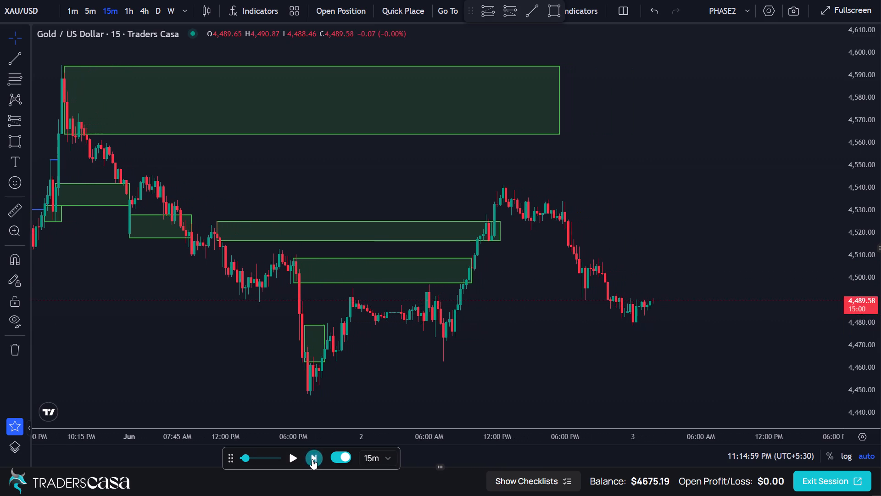
{"action": "triple_click", "coordinate": [312, 459]}
{"action": "triple_click", "coordinate": [312, 459]}
{"action": "double_click", "coordinate": [312, 459]}
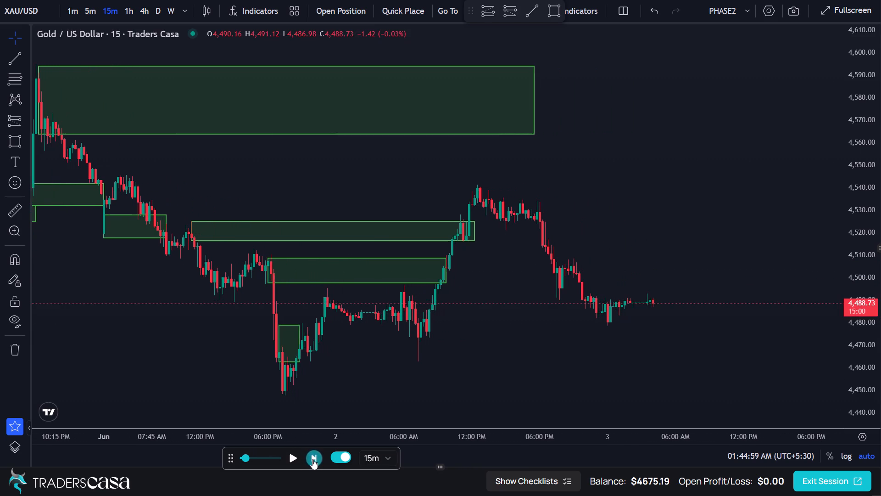
{"action": "double_click", "coordinate": [312, 459]}
{"action": "triple_click", "coordinate": [312, 459]}
{"action": "triple_click", "coordinate": [312, 459]}
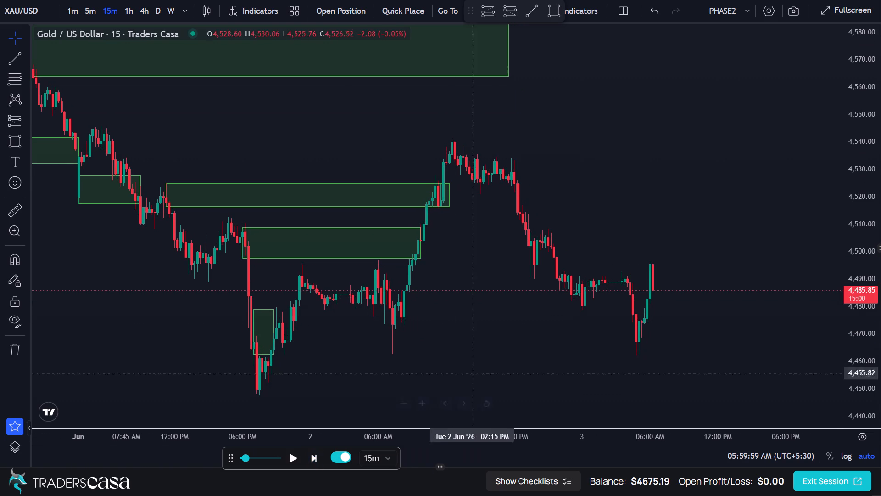
Draw a rectangle zone from 5:45 PM on 2 June to about 2:15 AM on 3 June, between 4,534.77 and 4,524.18.
{"action": "scroll", "coordinate": [485, 297], "scroll_direction": "up", "scroll_amount": 6}
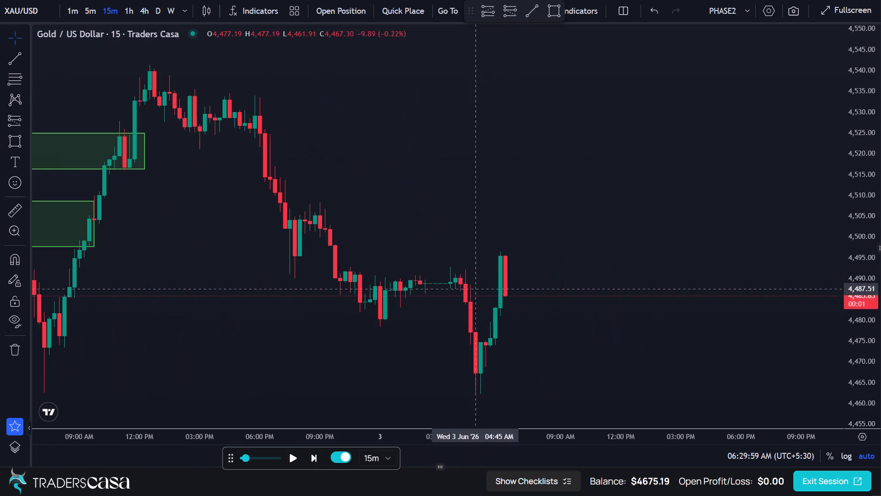
{"action": "left_click_drag", "start_coordinate": [440, 231], "coordinate": [707, 263]}
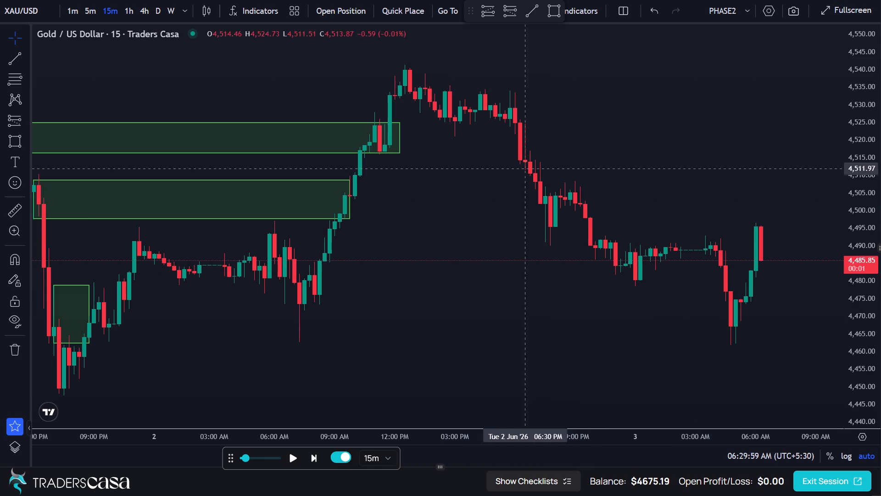
{"action": "left_click", "coordinate": [18, 139]}
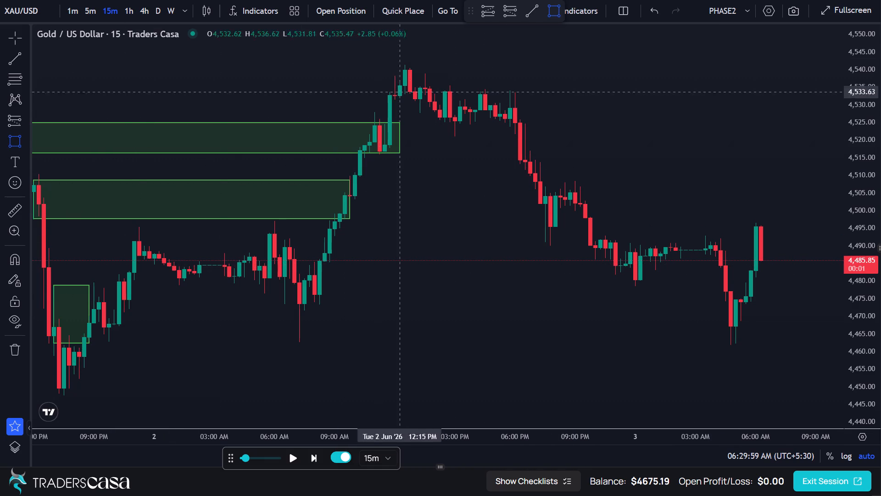
{"action": "left_click", "coordinate": [509, 88]}
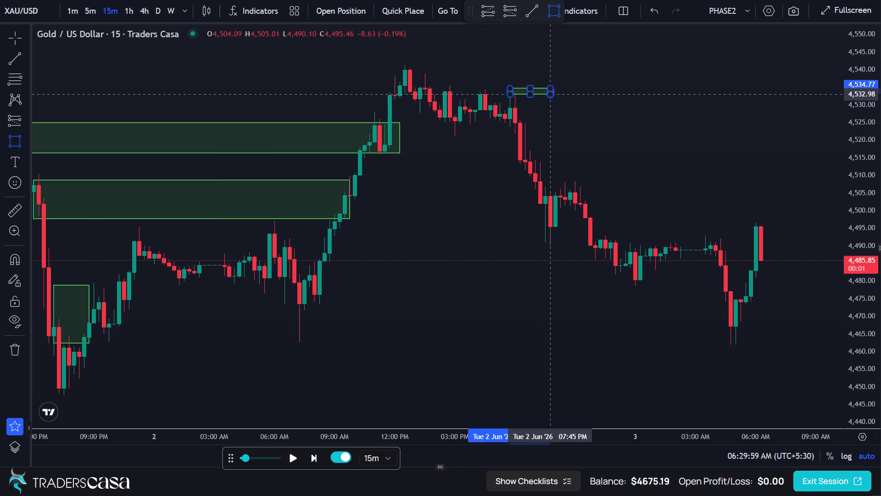
{"action": "left_click", "coordinate": [680, 125]}
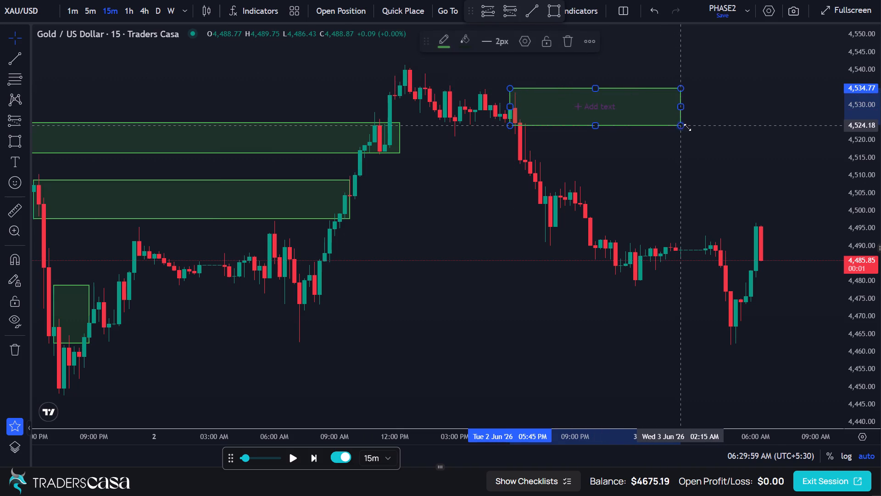
Draw a rectangle zone from 8:00 PM on 2 June to 7:30 AM on 3 June, between about 4,505.61 and 4,495.35.
{"action": "left_click", "coordinate": [736, 138]}
{"action": "left_click", "coordinate": [22, 147]}
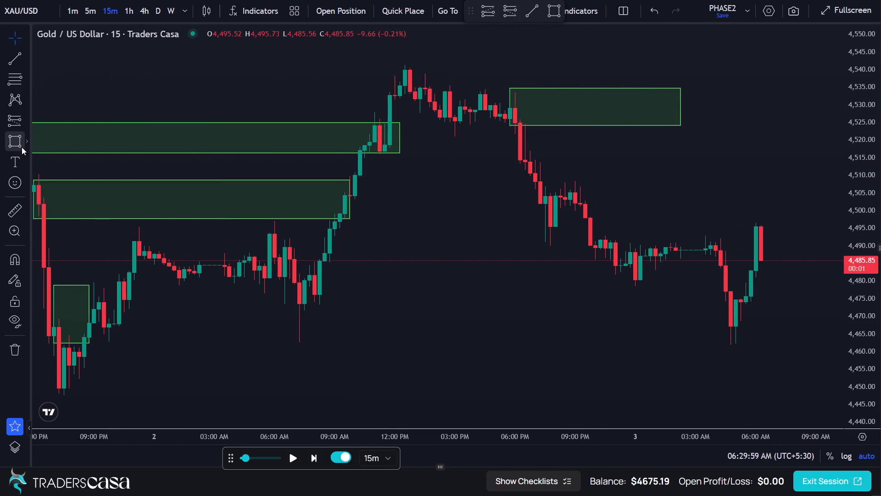
{"action": "left_click", "coordinate": [557, 191]}
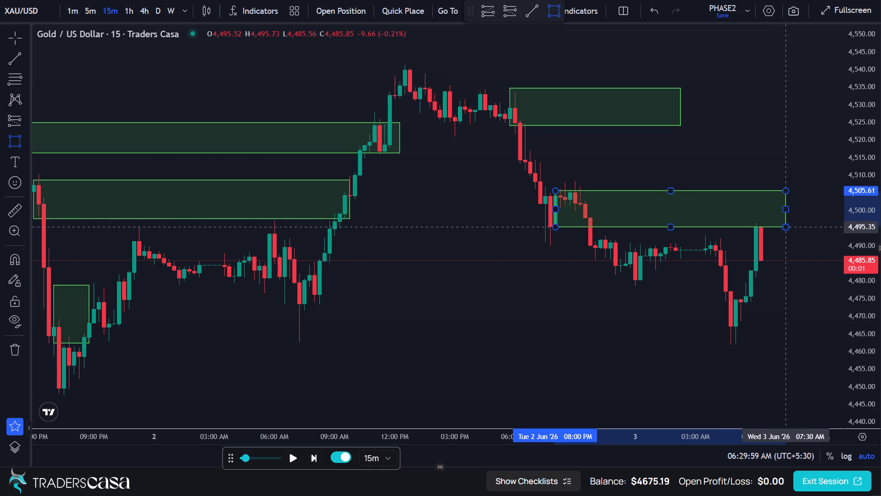
{"action": "left_click", "coordinate": [784, 228]}
{"action": "left_click", "coordinate": [787, 259]}
Place a short position at 6:15 AM on 3 June with entry at 4,486.13, stop at 4,506.55 and target at 4,454.41.
{"action": "left_click_drag", "start_coordinate": [789, 259], "coordinate": [636, 265]}
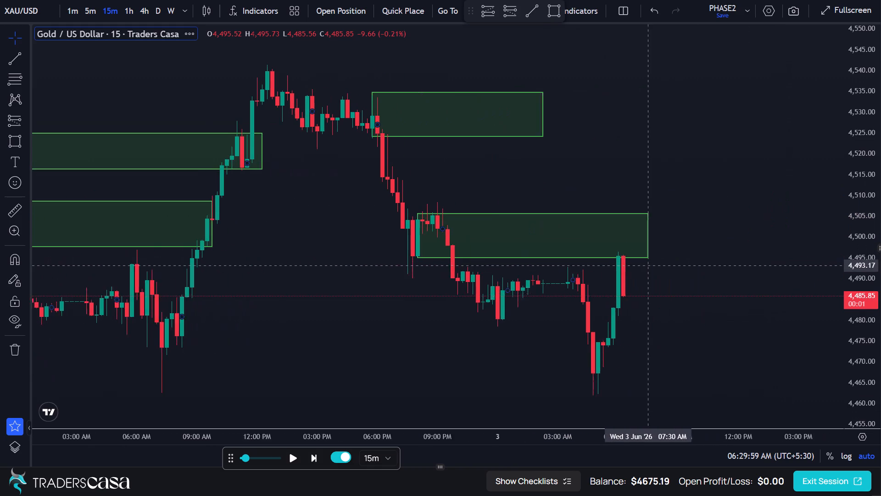
{"action": "left_click_drag", "start_coordinate": [636, 265], "coordinate": [632, 266]}
{"action": "scroll", "coordinate": [703, 277], "scroll_direction": "up", "scroll_amount": 1}
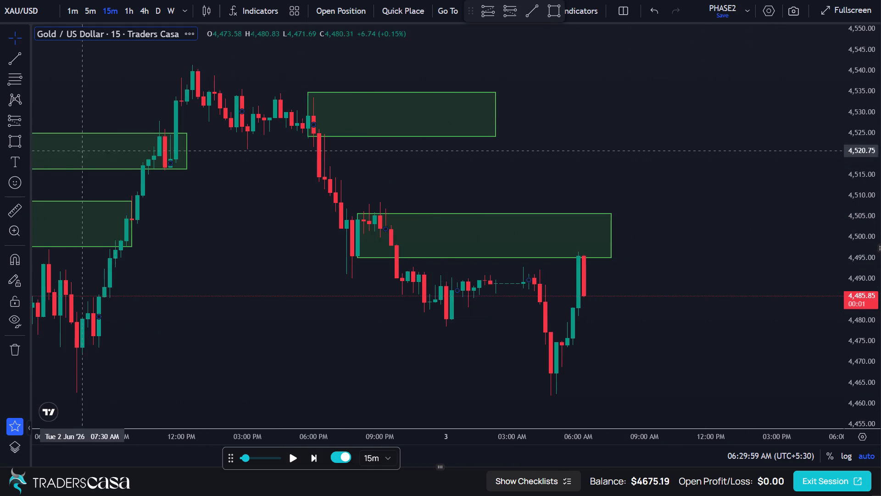
{"action": "left_click", "coordinate": [18, 128]}
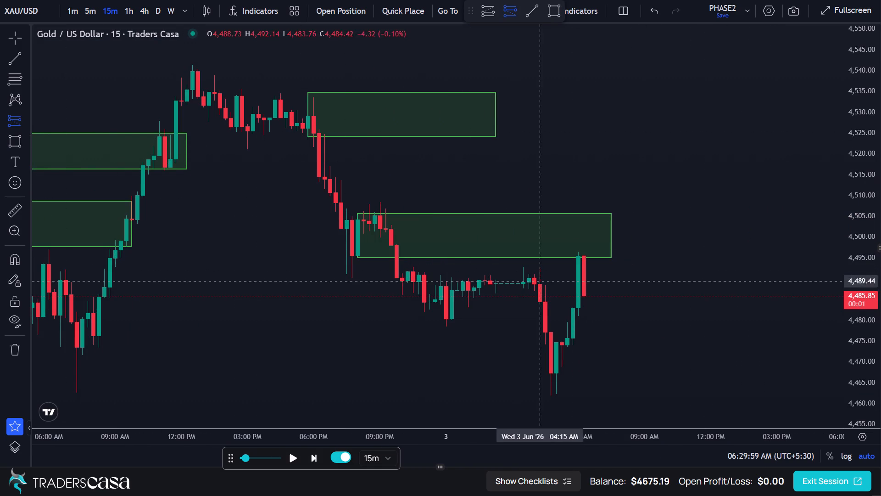
{"action": "left_click", "coordinate": [584, 295]}
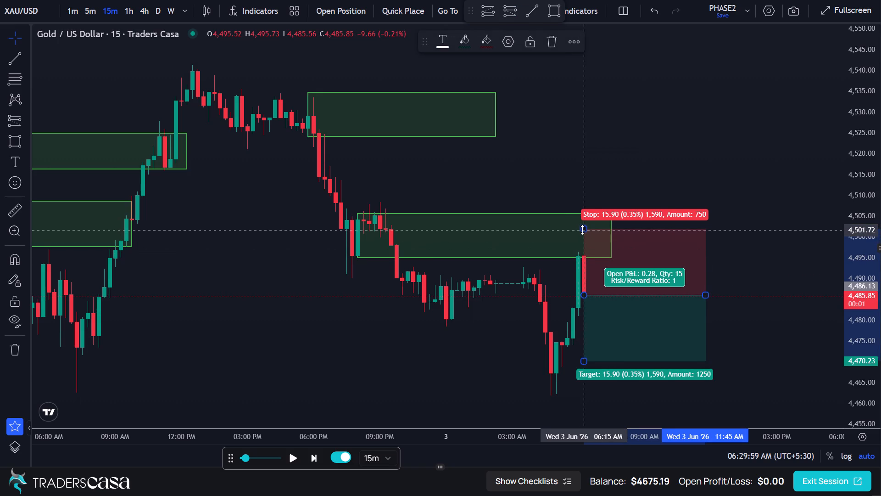
{"action": "left_click_drag", "start_coordinate": [582, 230], "coordinate": [592, 210]}
{"action": "left_click_drag", "start_coordinate": [585, 363], "coordinate": [585, 392]}
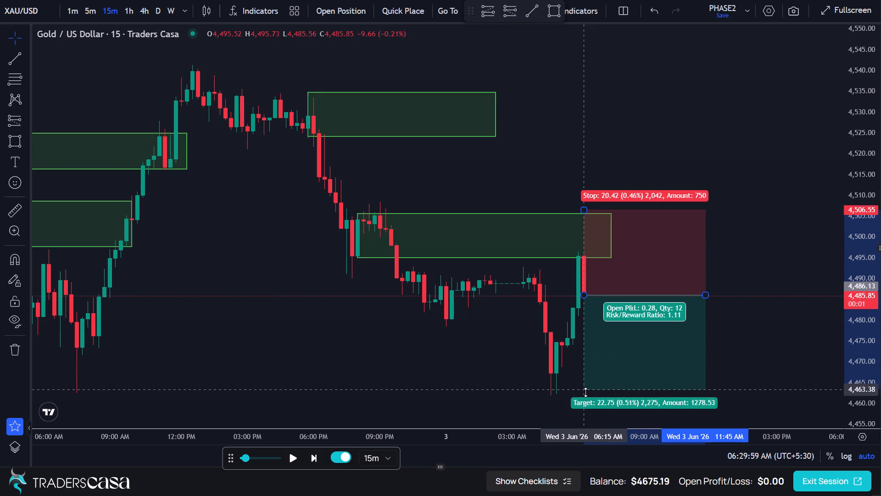
{"action": "left_click_drag", "start_coordinate": [585, 392], "coordinate": [589, 427]}
{"action": "left_click", "coordinate": [747, 365]}
Advance the replay through the 15-minute candles to 1:29:59 PM on 3 June.
{"action": "left_click_drag", "start_coordinate": [733, 372], "coordinate": [737, 270]}
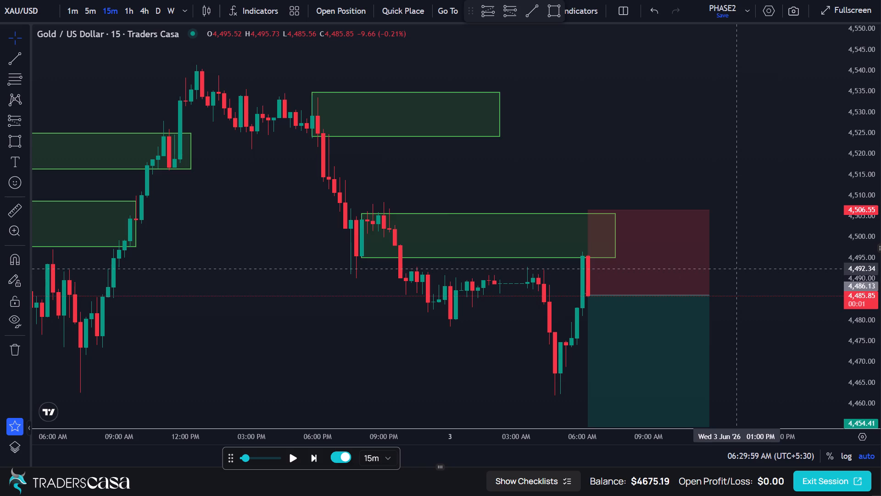
{"action": "left_click", "coordinate": [314, 455]}
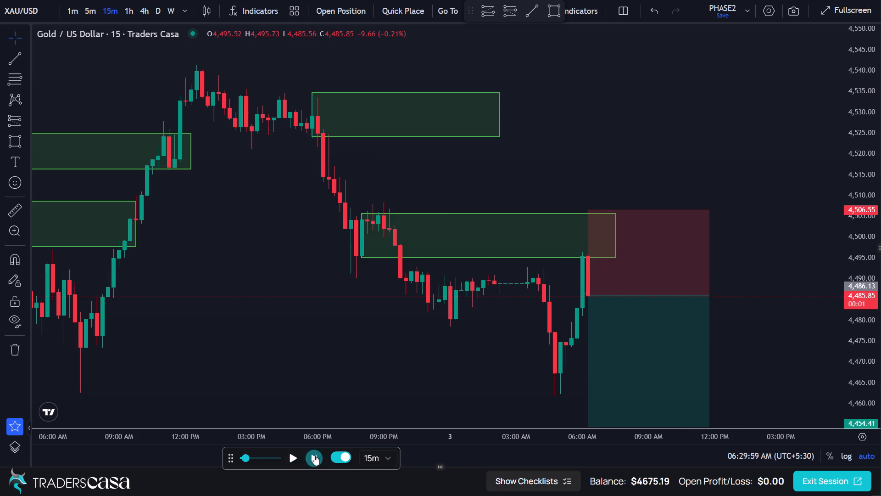
{"action": "left_click", "coordinate": [317, 456]}
{"action": "triple_click", "coordinate": [320, 457]}
{"action": "triple_click", "coordinate": [320, 457]}
{"action": "triple_click", "coordinate": [320, 457]}
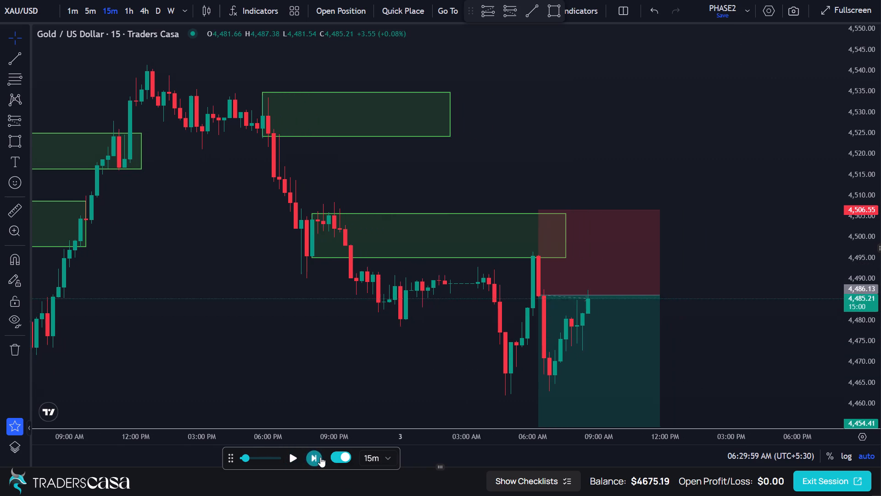
{"action": "triple_click", "coordinate": [320, 457]}
{"action": "triple_click", "coordinate": [320, 457]}
{"action": "triple_click", "coordinate": [320, 457]}
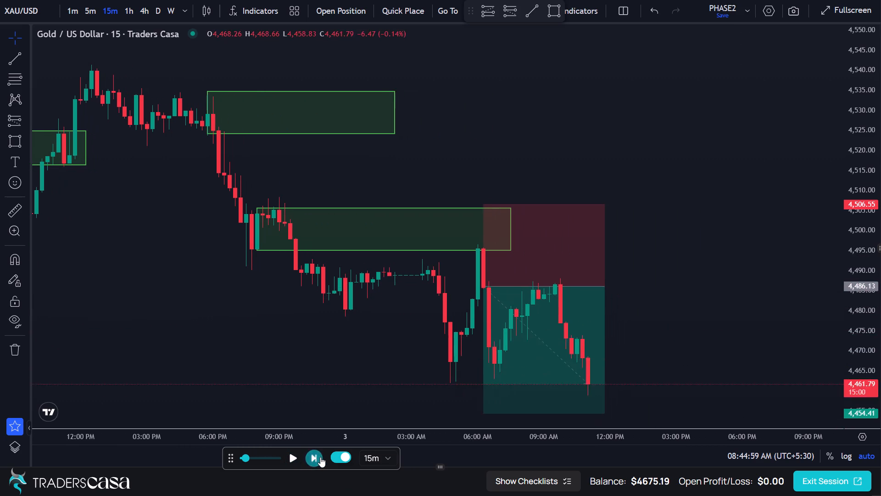
{"action": "triple_click", "coordinate": [320, 457]}
{"action": "double_click", "coordinate": [320, 457]}
{"action": "left_click", "coordinate": [320, 457]}
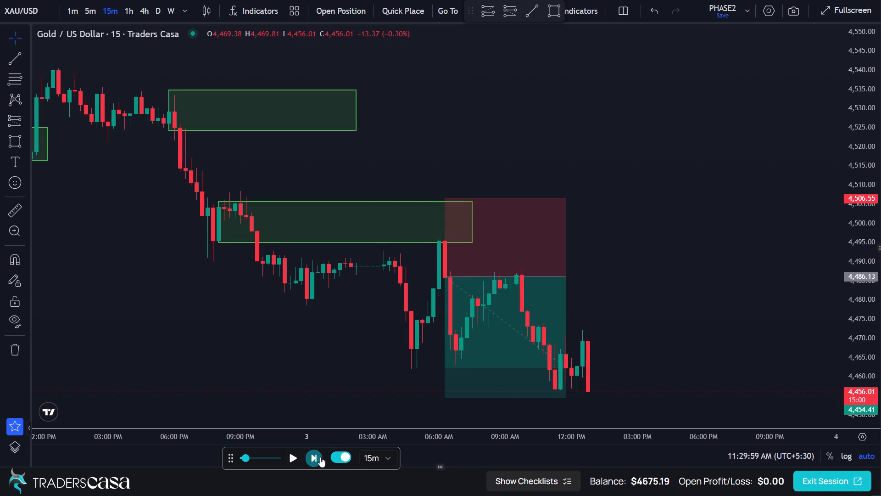
{"action": "left_click", "coordinate": [320, 457]}
{"action": "left_click", "coordinate": [320, 457]}
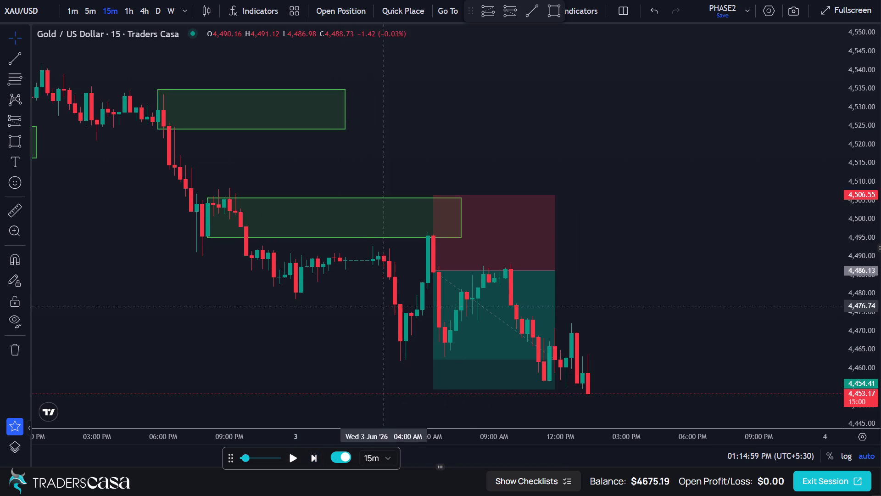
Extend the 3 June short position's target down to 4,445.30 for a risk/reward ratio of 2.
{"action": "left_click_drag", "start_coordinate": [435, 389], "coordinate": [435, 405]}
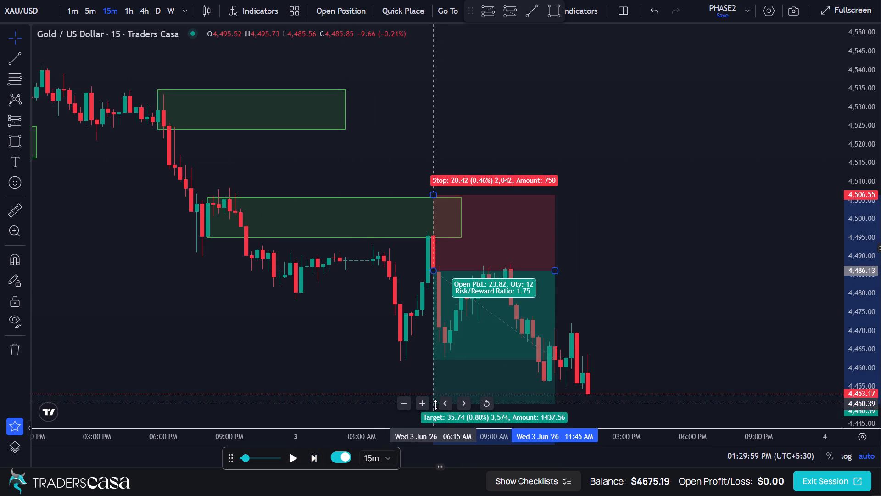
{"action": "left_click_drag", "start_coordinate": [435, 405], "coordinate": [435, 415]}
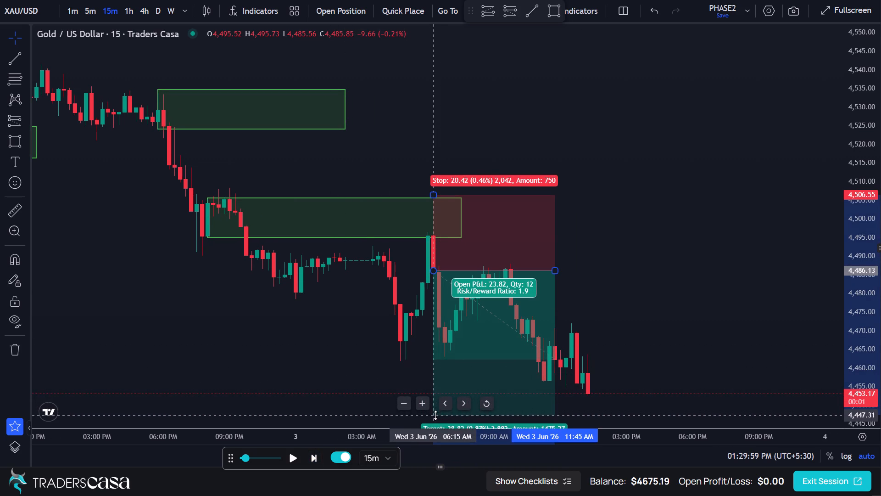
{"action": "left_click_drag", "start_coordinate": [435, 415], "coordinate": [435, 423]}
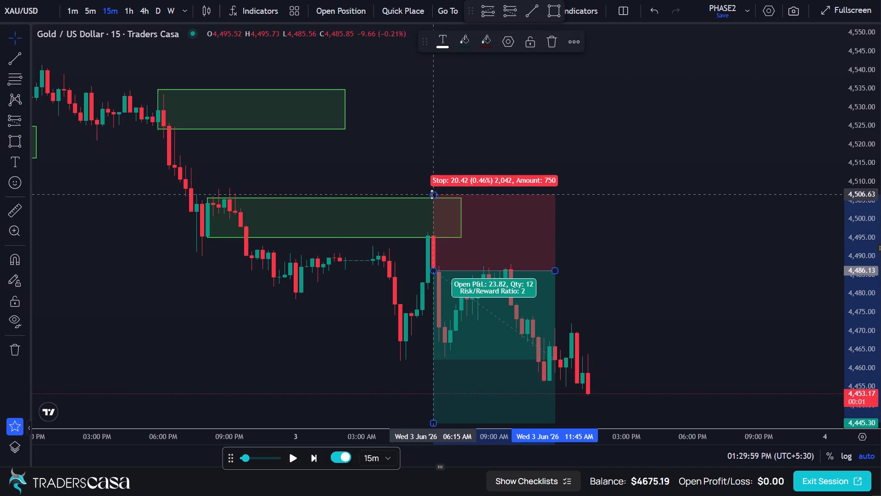
Tighten the 3 June short position to a stop at 4,498.92 and a target at 4,458.86.
{"action": "left_click_drag", "start_coordinate": [435, 196], "coordinate": [436, 223]}
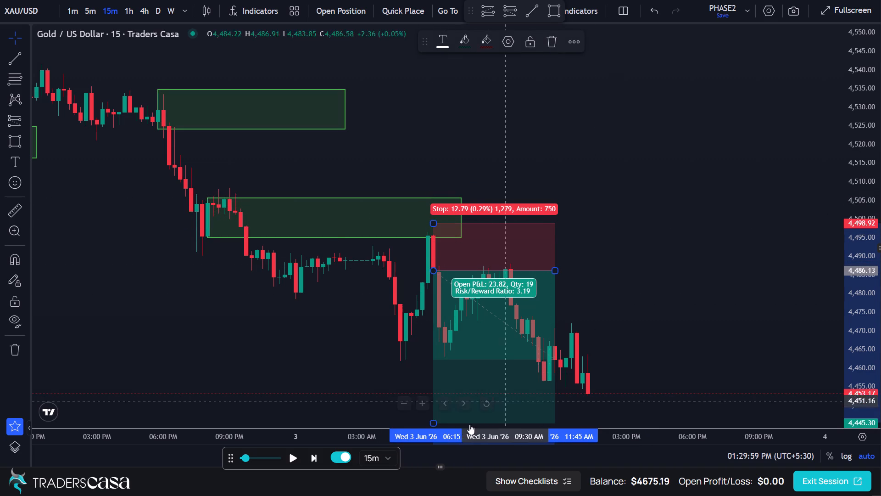
{"action": "left_click_drag", "start_coordinate": [436, 424], "coordinate": [442, 404]}
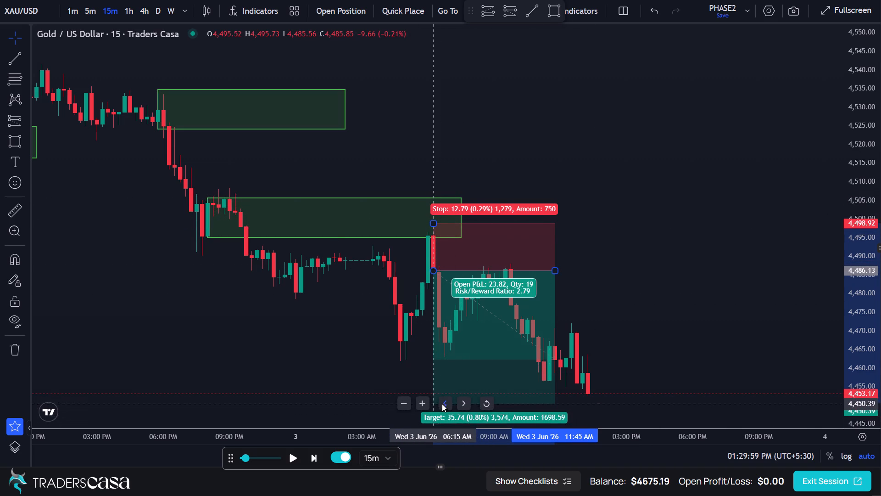
{"action": "left_click_drag", "start_coordinate": [442, 404], "coordinate": [450, 372]}
{"action": "left_click", "coordinate": [591, 294]}
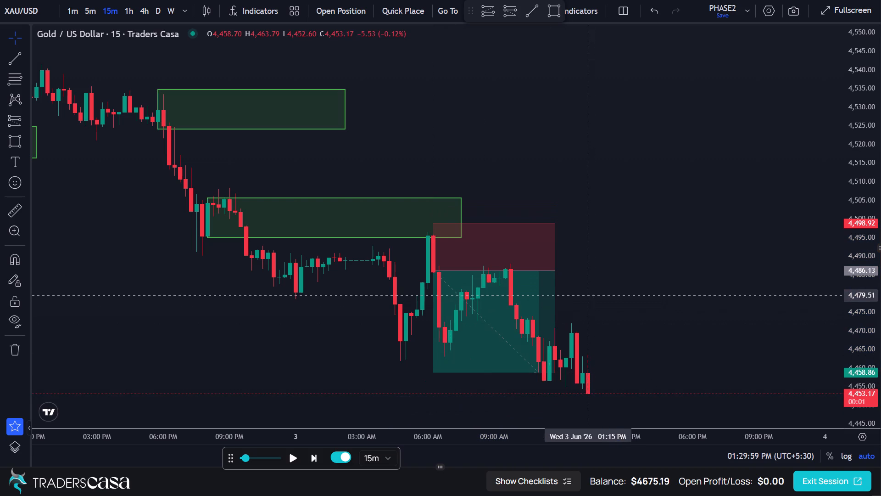
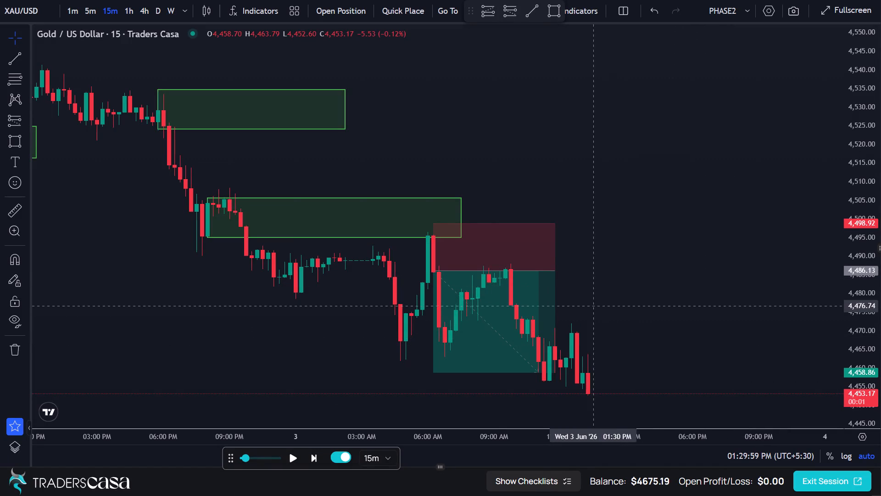
Delete the short position placed at 6:15 AM on 3 June.
{"action": "left_click", "coordinate": [548, 279]}
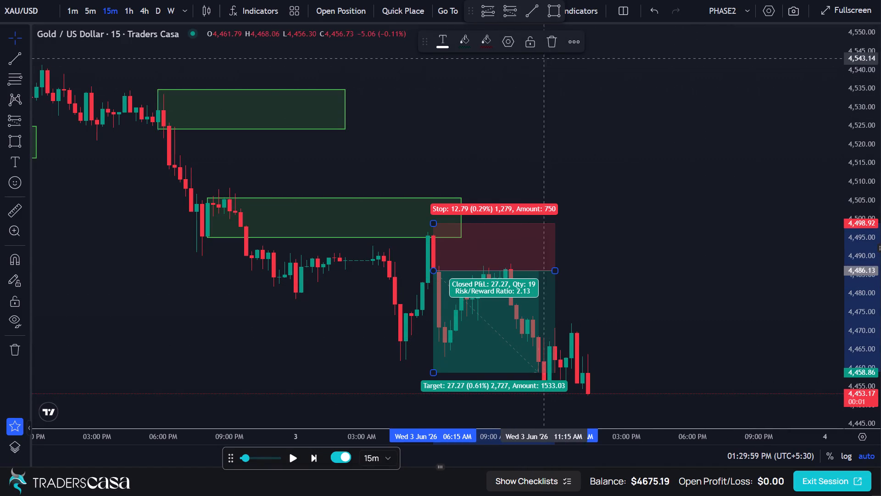
{"action": "left_click", "coordinate": [553, 50]}
Draw a supply zone from 10:30 AM to 4:15 PM on 3 June, between about 4,473.37 and 4,467.34.
{"action": "scroll", "coordinate": [559, 276], "scroll_direction": "up", "scroll_amount": 2}
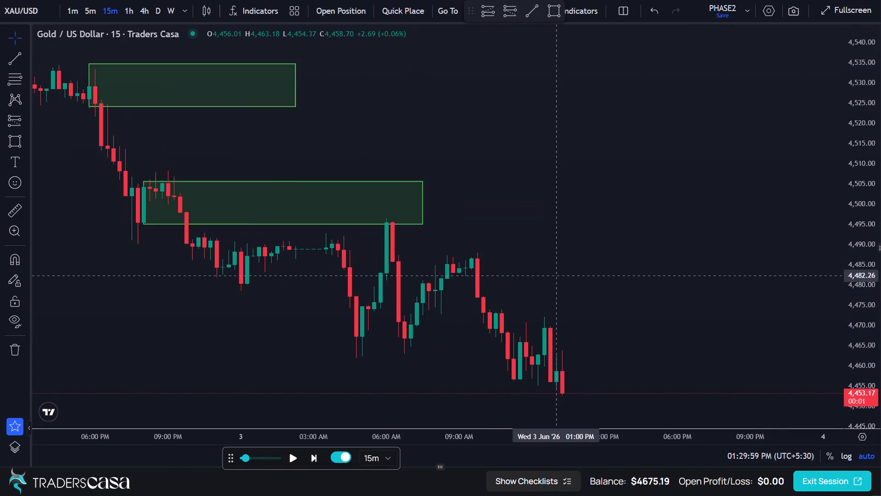
{"action": "scroll", "coordinate": [559, 276], "scroll_direction": "up", "scroll_amount": 1}
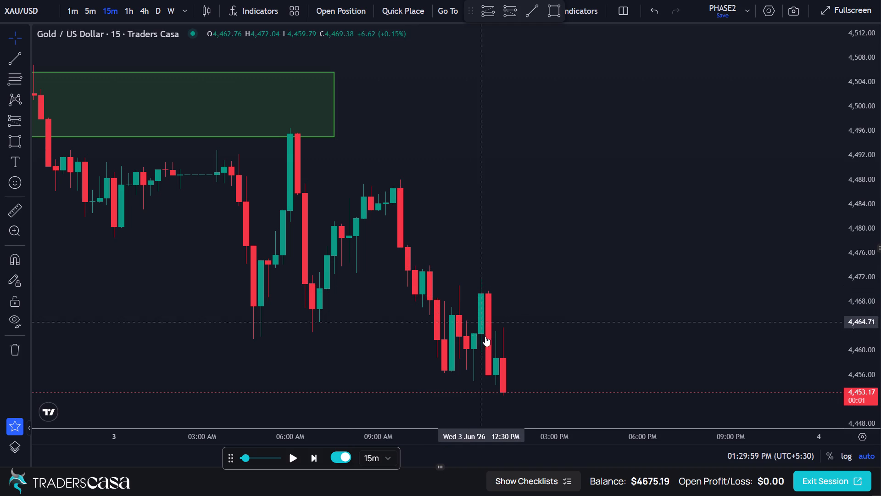
{"action": "left_click", "coordinate": [22, 140]}
{"action": "left_click", "coordinate": [420, 269]}
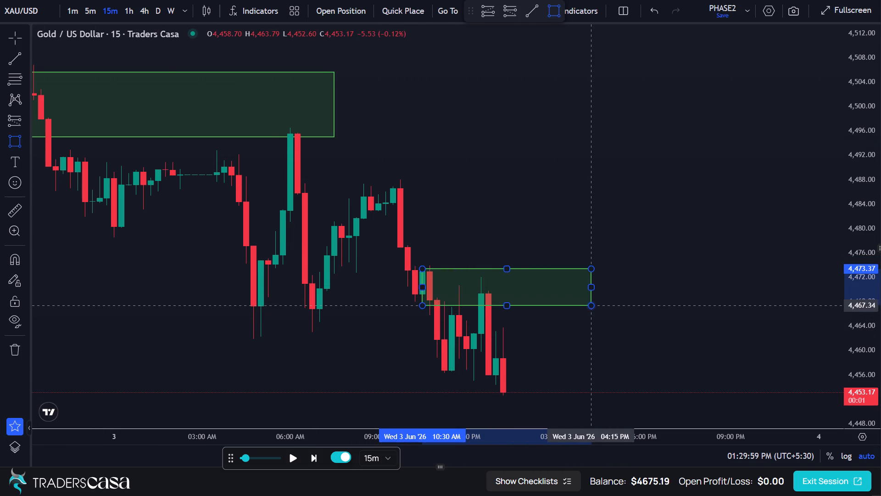
{"action": "left_click", "coordinate": [590, 306]}
{"action": "left_click", "coordinate": [608, 302]}
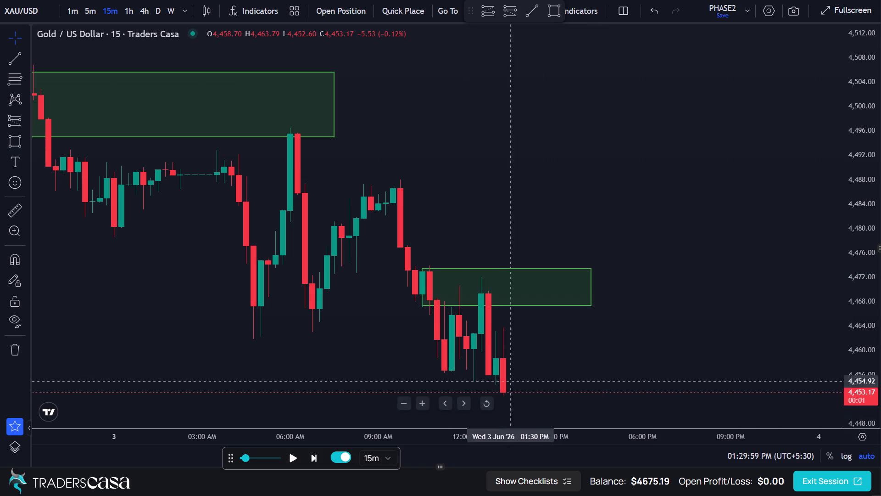
Place a short position at 12:45 PM on 3 June with entry at 4,462.45, stop at 4,473.56 and target at 4,446.62.
{"action": "left_click", "coordinate": [15, 121]}
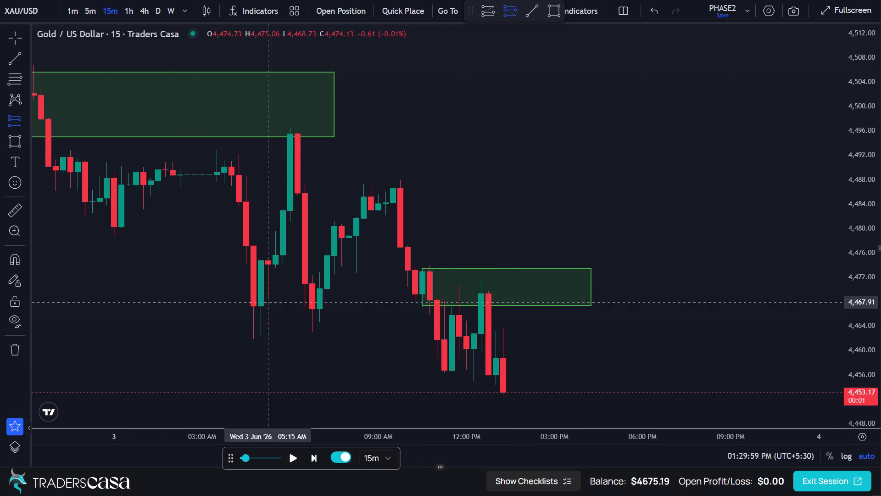
{"action": "left_click", "coordinate": [488, 336]}
{"action": "left_click", "coordinate": [489, 268]}
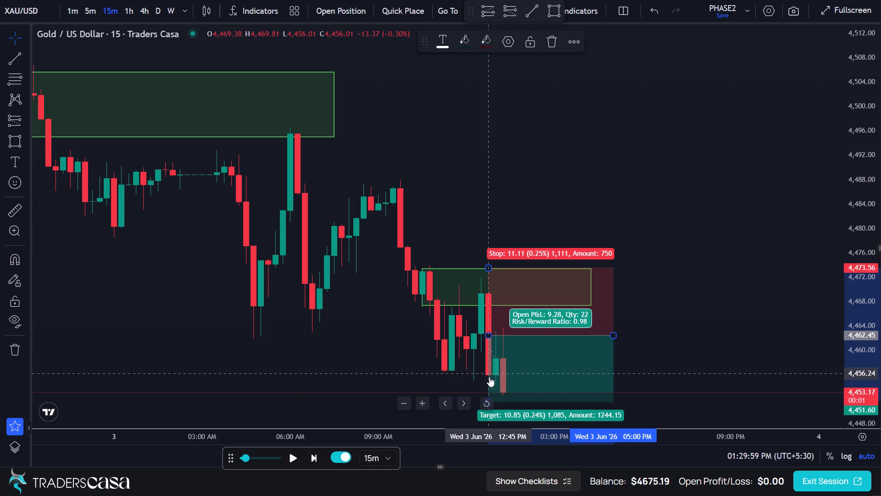
{"action": "left_click_drag", "start_coordinate": [734, 379], "coordinate": [805, 363]}
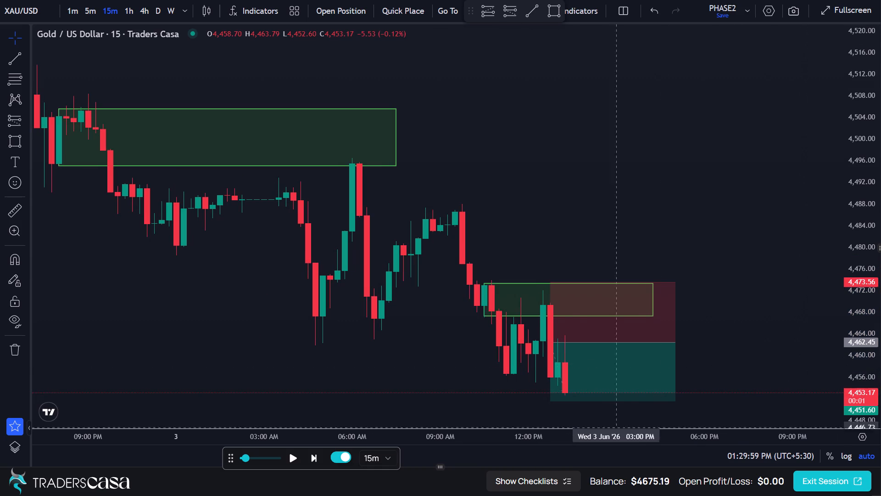
{"action": "left_click_drag", "start_coordinate": [552, 398], "coordinate": [549, 427]}
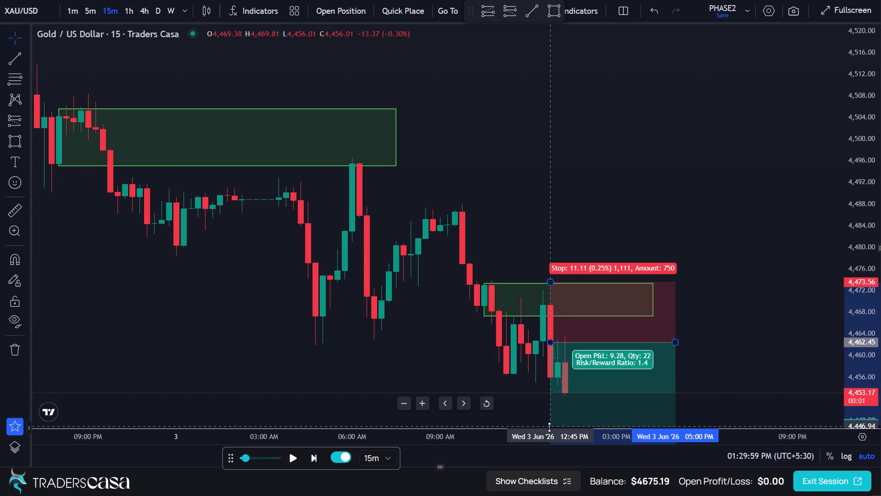
{"action": "left_click_drag", "start_coordinate": [549, 427], "coordinate": [549, 449]}
{"action": "left_click", "coordinate": [732, 386]}
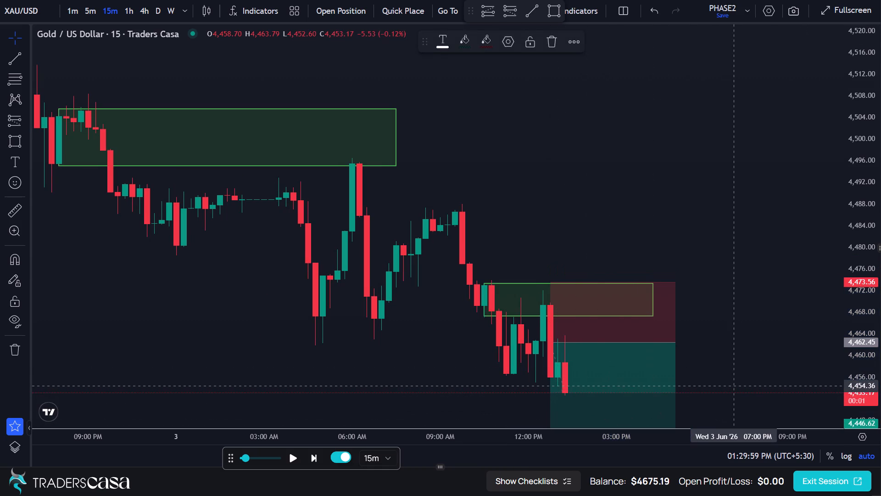
Advance the replay through the 15-minute candles to 2:44:59 PM on 3 June.
{"action": "left_click", "coordinate": [313, 454]}
{"action": "left_click", "coordinate": [313, 454]}
{"action": "triple_click", "coordinate": [313, 454]}
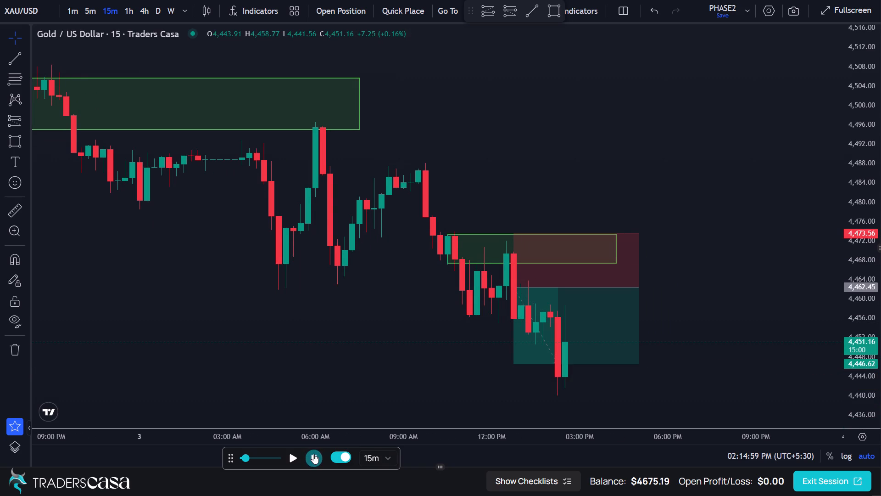
Extend the 12:45 PM short position's target down to 4,439.98 for a risk/reward ratio of 2.02.
{"action": "left_click_drag", "start_coordinate": [514, 363], "coordinate": [512, 396]}
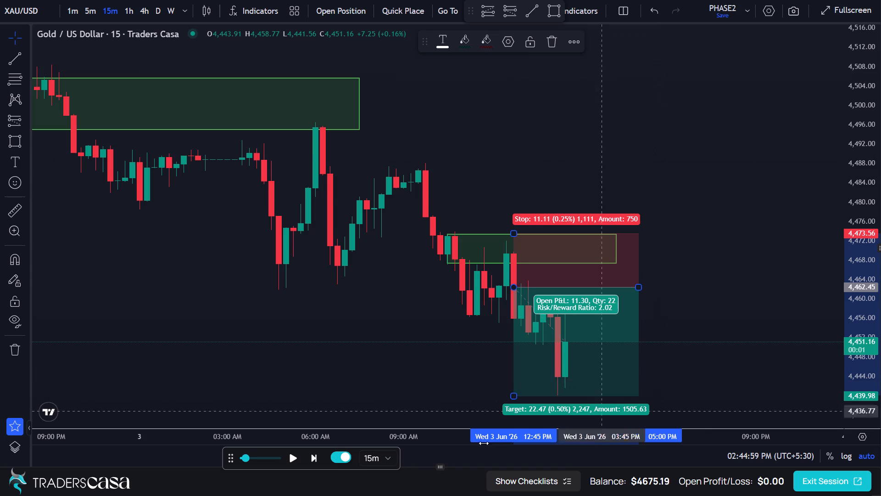
Advance the replay by one 15-minute candle to 2:59:59 PM on 3 June.
{"action": "left_click", "coordinate": [316, 455]}
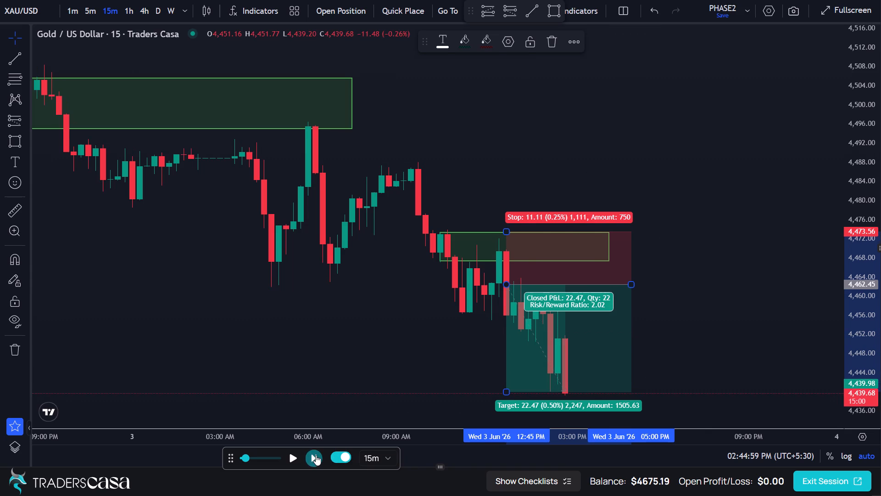
{"action": "left_click", "coordinate": [685, 368]}
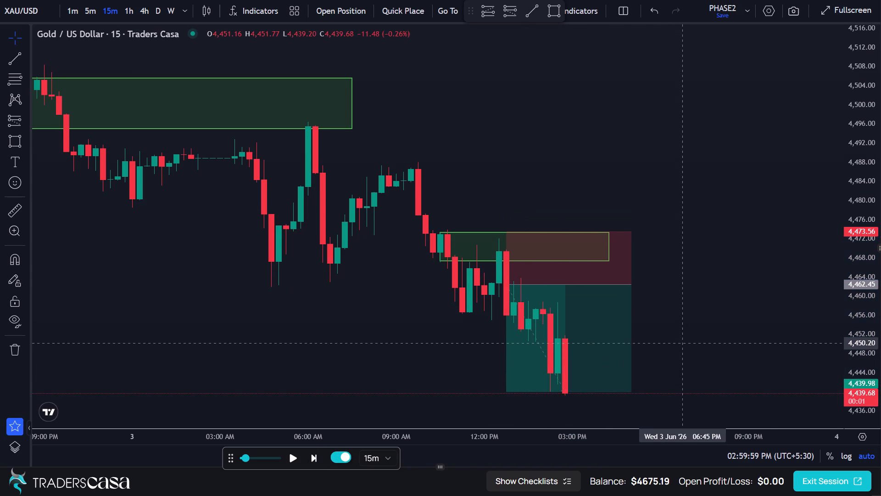
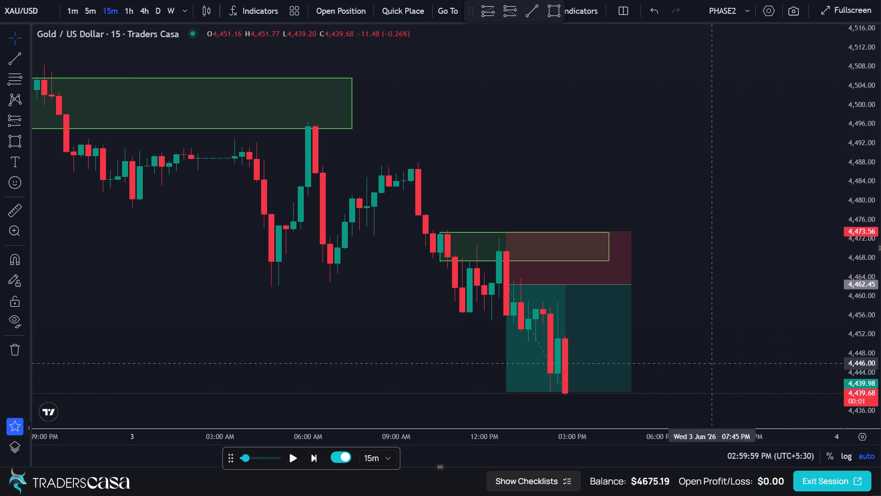
Delete the 12:45 PM short position from the XAU/USD chart.
{"action": "scroll", "coordinate": [675, 355], "scroll_direction": "up", "scroll_amount": 3}
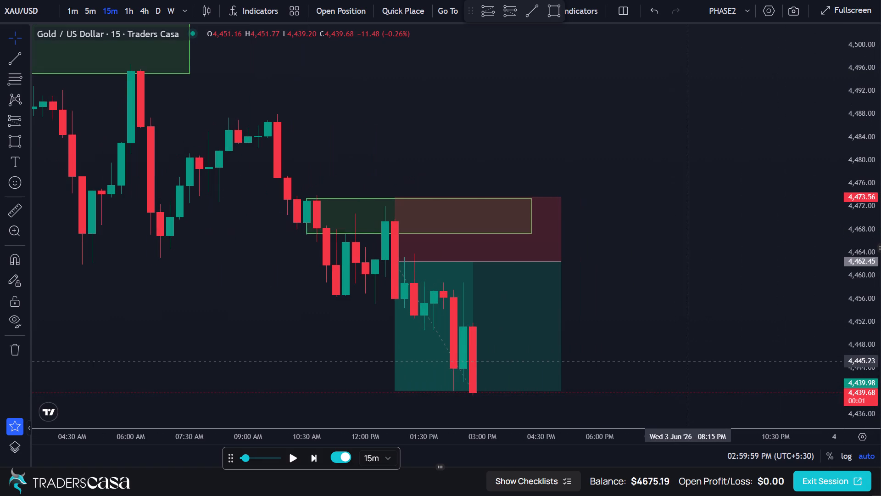
{"action": "left_click", "coordinate": [539, 345]}
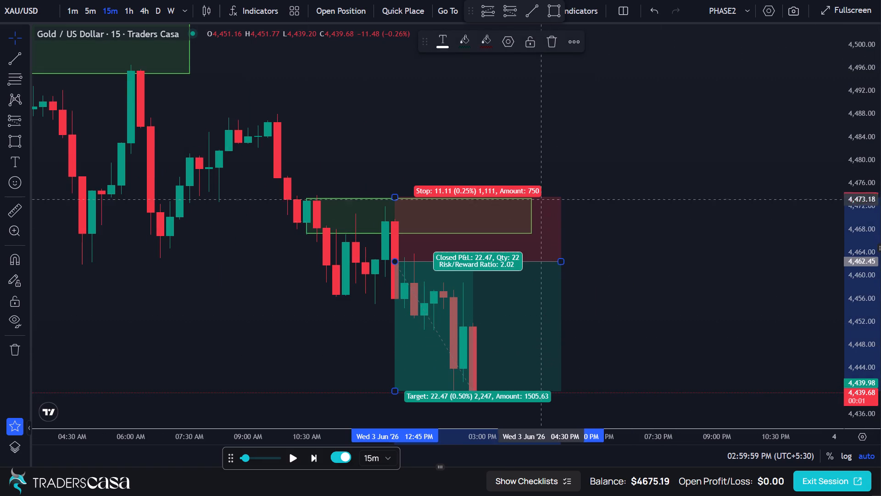
{"action": "left_click", "coordinate": [552, 48]}
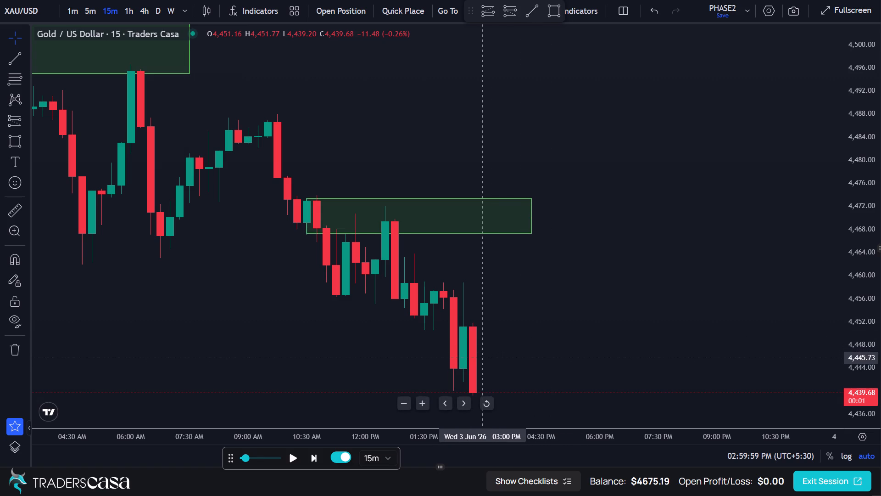
{"action": "left_click", "coordinate": [373, 234]}
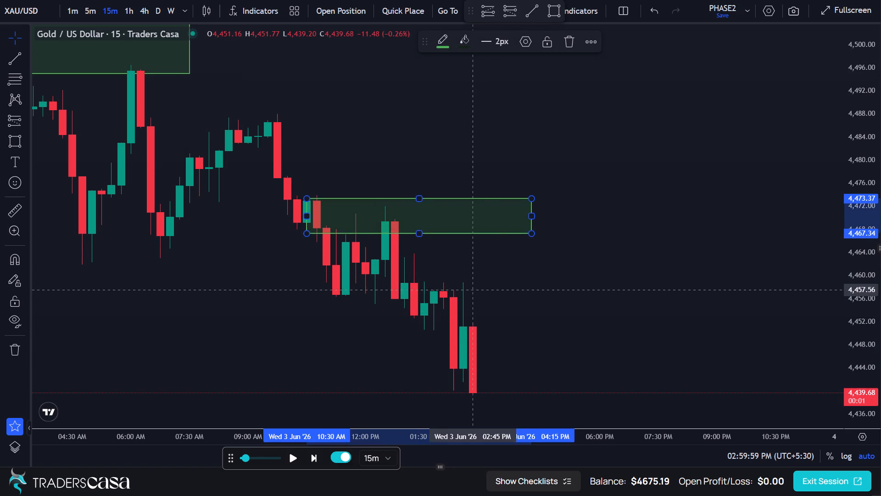
{"action": "left_click", "coordinate": [496, 283]}
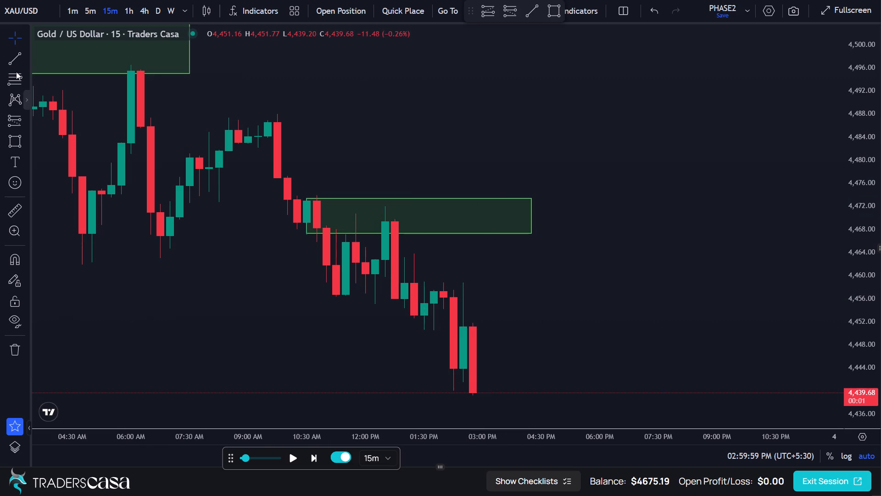
Draw a horizontal trend line at about 4,464.92 from the 7:00 AM low to the 11:00 AM candle on 3 June.
{"action": "left_click", "coordinate": [15, 58]}
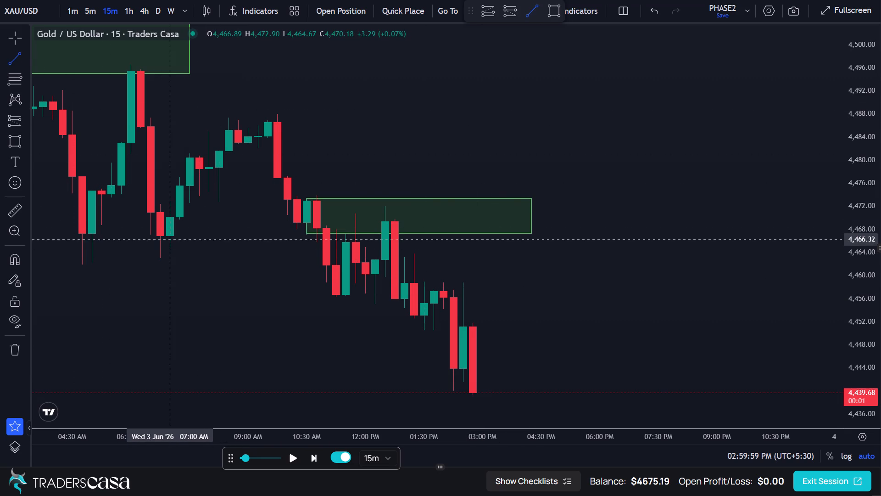
{"action": "left_click", "coordinate": [169, 247]}
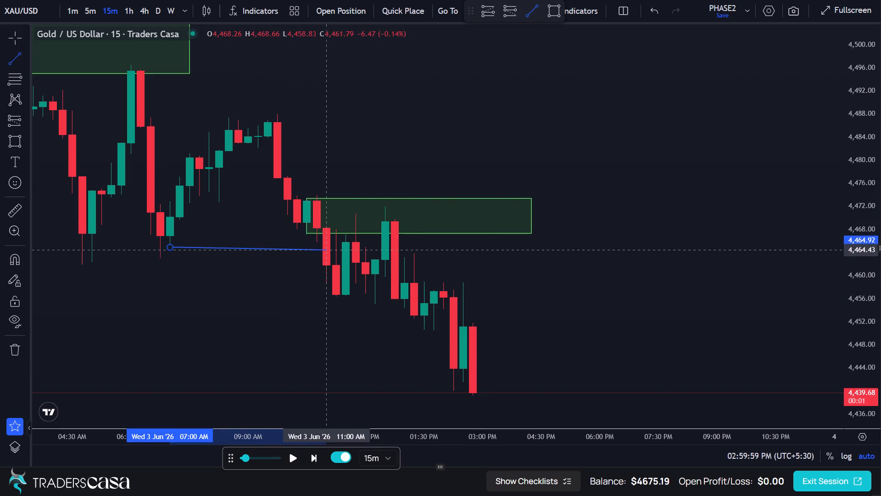
{"action": "left_click", "coordinate": [329, 247]}
{"action": "left_click", "coordinate": [478, 264]}
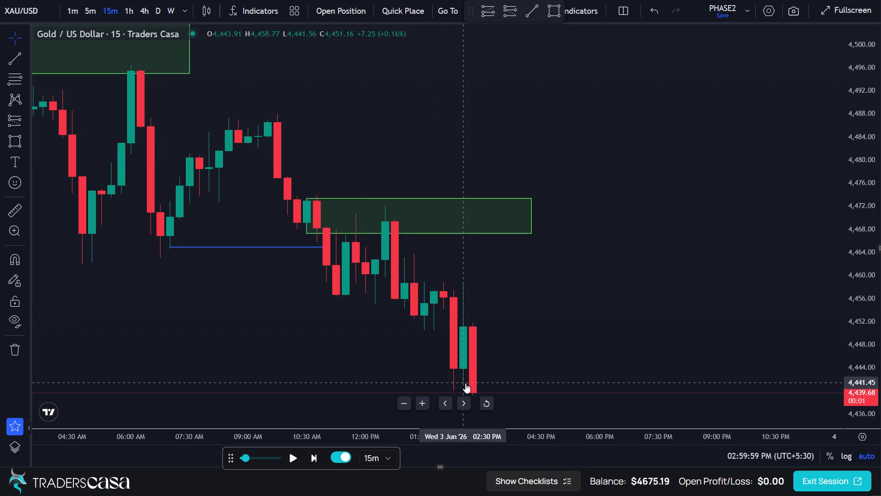
Close the advertisement pop-up covering the chart.
{"action": "scroll", "coordinate": [520, 352], "scroll_direction": "up", "scroll_amount": 1}
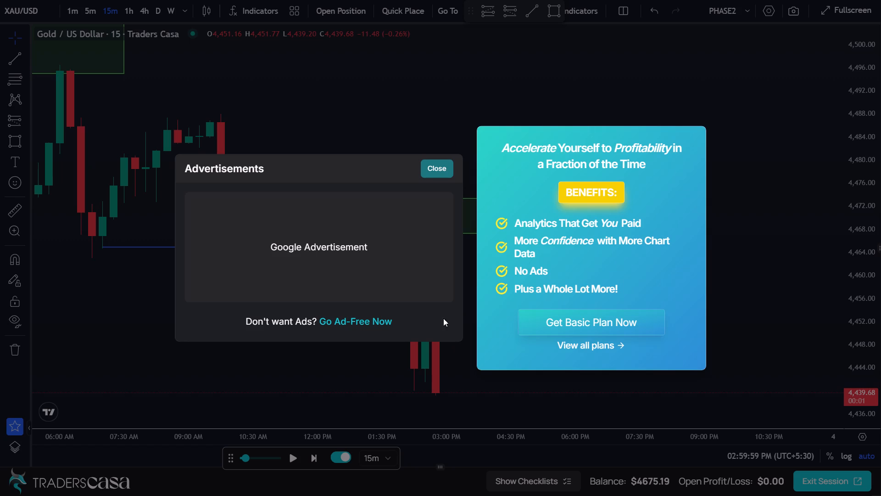
{"action": "left_click", "coordinate": [437, 167]}
Draw a supply zone rectangle from 12:30 PM to 5:45 PM on 3 June, between about 4,469.42 and 4,462.64.
{"action": "left_click_drag", "start_coordinate": [483, 145], "coordinate": [392, 156]}
{"action": "scroll", "coordinate": [422, 263], "scroll_direction": "up", "scroll_amount": 1}
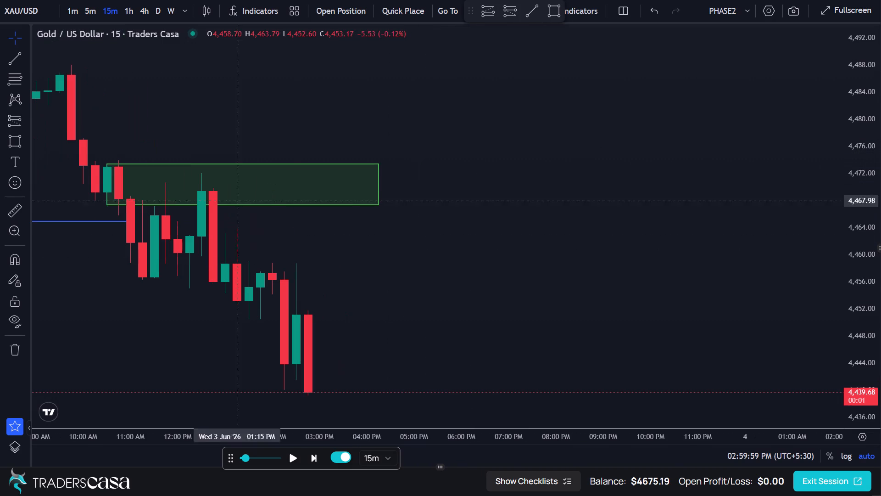
{"action": "left_click", "coordinate": [18, 141]}
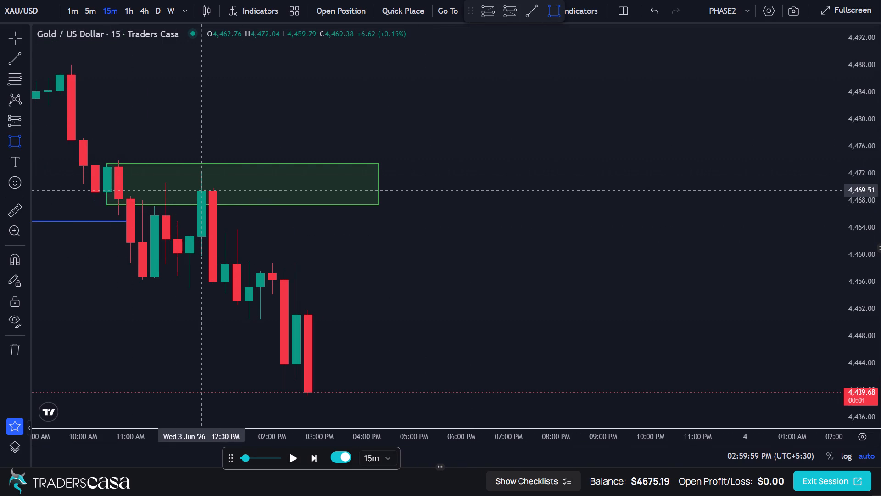
{"action": "left_click", "coordinate": [203, 191]}
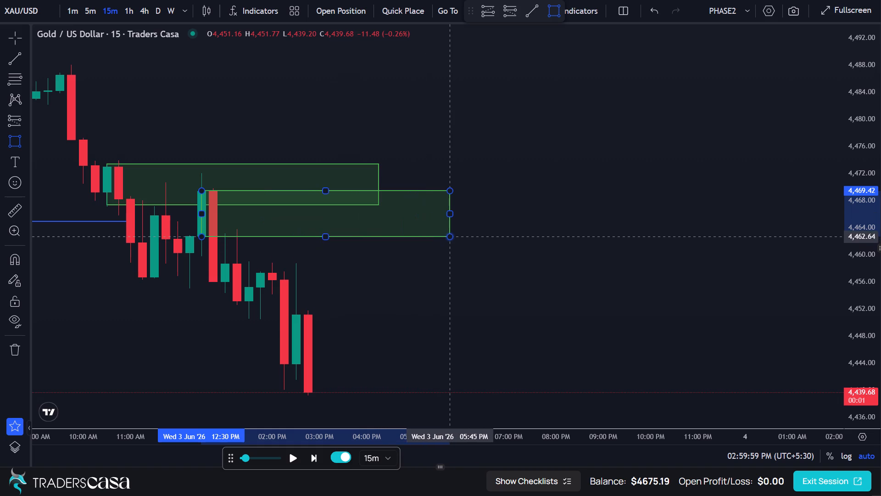
{"action": "left_click", "coordinate": [453, 236]}
{"action": "left_click", "coordinate": [488, 213]}
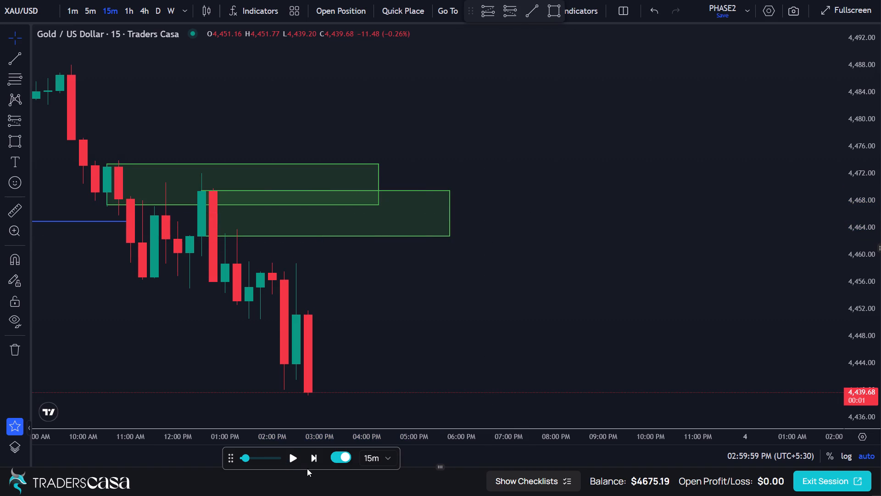
Advance the replay through the 15-minute candles to 5:14:59 PM on 3 June.
{"action": "triple_click", "coordinate": [312, 462]}
{"action": "left_click", "coordinate": [312, 462]}
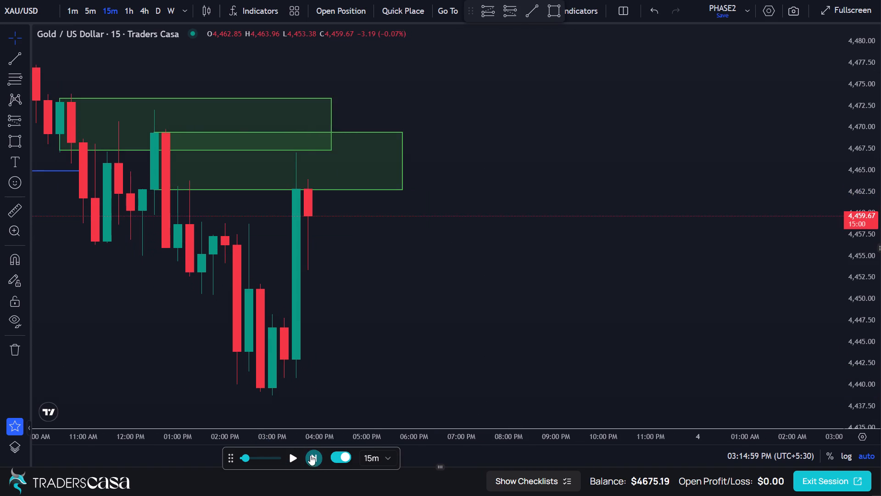
{"action": "scroll", "coordinate": [331, 279], "scroll_direction": "up", "scroll_amount": 1}
{"action": "scroll", "coordinate": [331, 279], "scroll_direction": "down", "scroll_amount": 2}
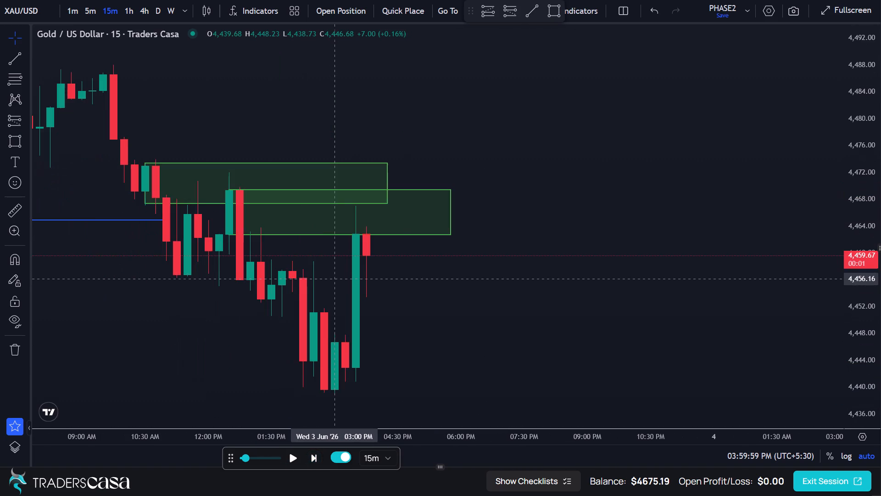
{"action": "scroll", "coordinate": [331, 279], "scroll_direction": "down", "scroll_amount": 1}
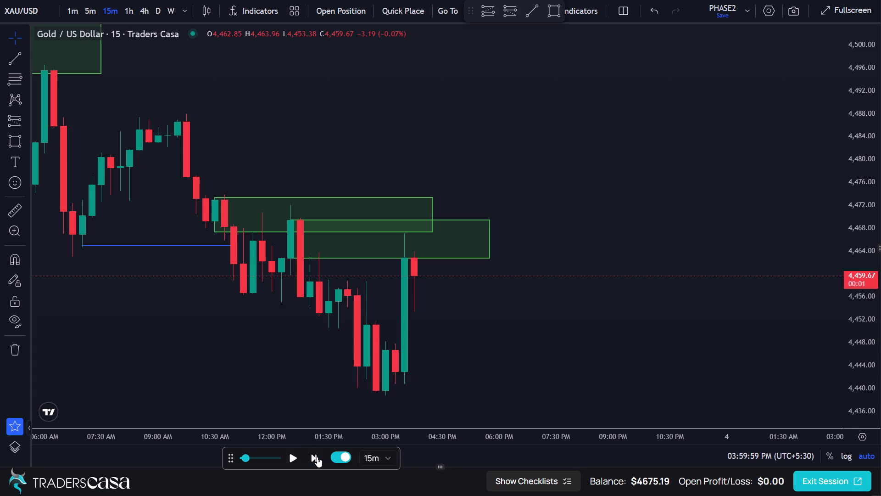
{"action": "left_click", "coordinate": [317, 457]}
{"action": "left_click", "coordinate": [317, 457]}
{"action": "left_click", "coordinate": [317, 457]}
{"action": "left_click", "coordinate": [317, 457]}
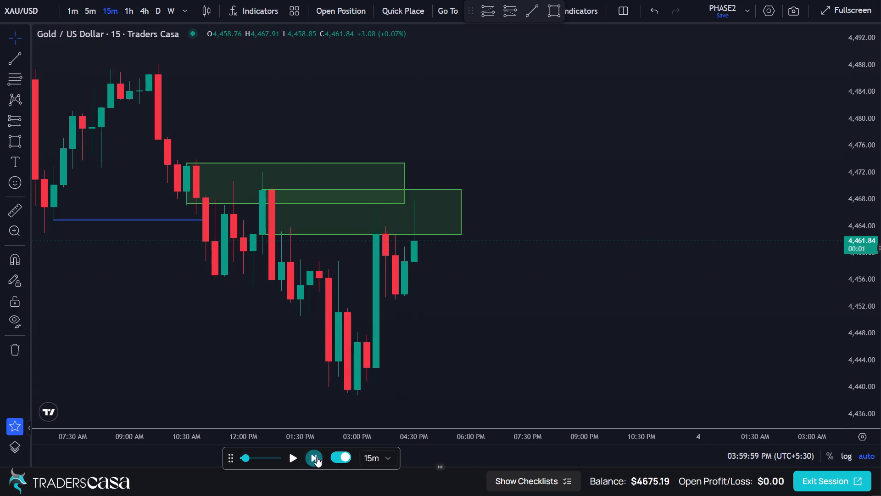
{"action": "left_click", "coordinate": [317, 457]}
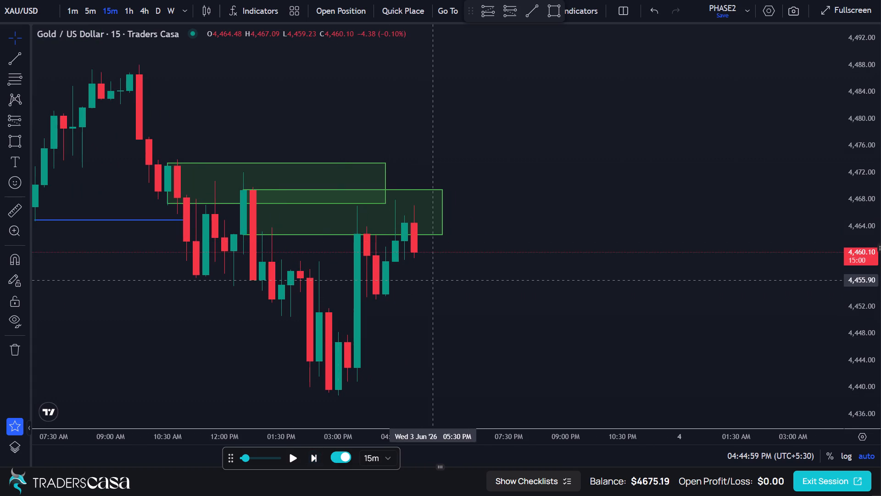
Place a short position at 5:00 PM on 3 June with entry at 4,460.14, stop at 4,468.81 and target at 4,442.81.
{"action": "scroll", "coordinate": [428, 283], "scroll_direction": "up", "scroll_amount": 2}
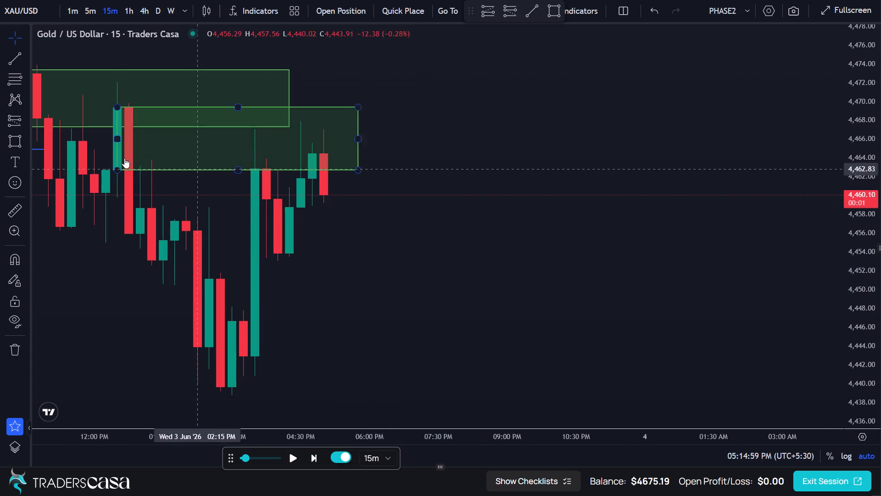
{"action": "left_click", "coordinate": [17, 120]}
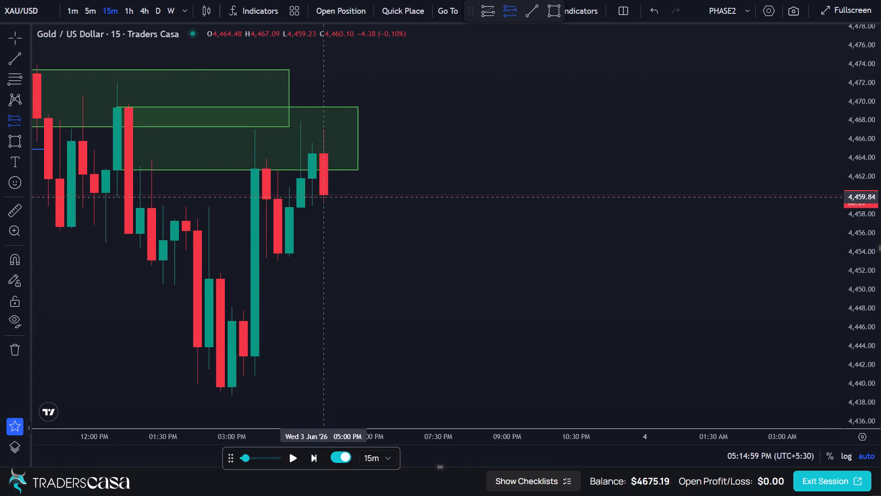
{"action": "left_click", "coordinate": [325, 194]}
{"action": "left_click", "coordinate": [323, 124]}
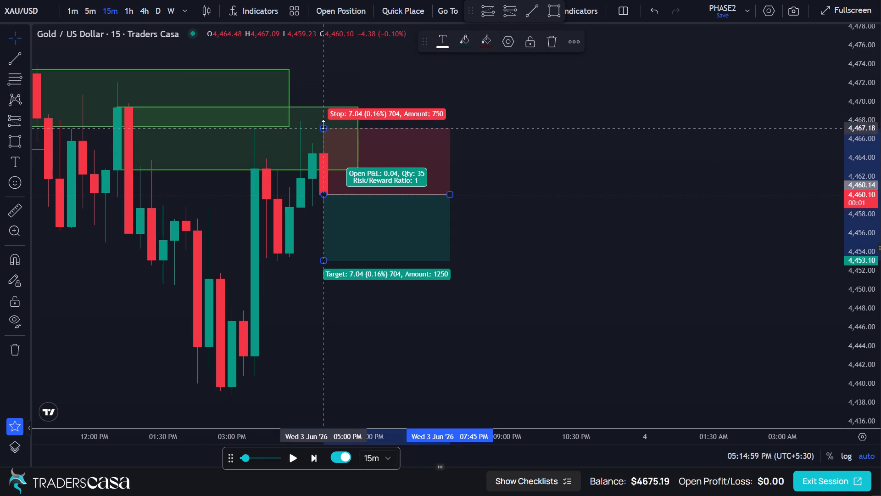
{"action": "left_click_drag", "start_coordinate": [323, 129], "coordinate": [325, 118]}
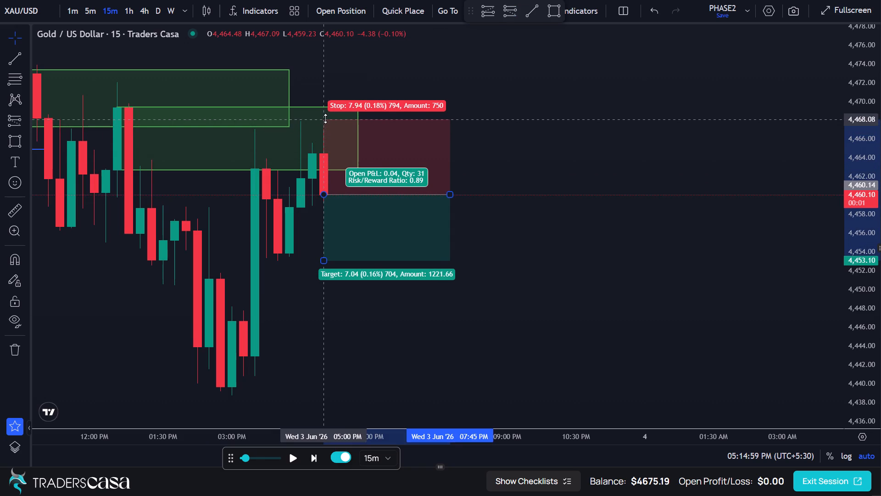
{"action": "left_click_drag", "start_coordinate": [325, 118], "coordinate": [330, 113]}
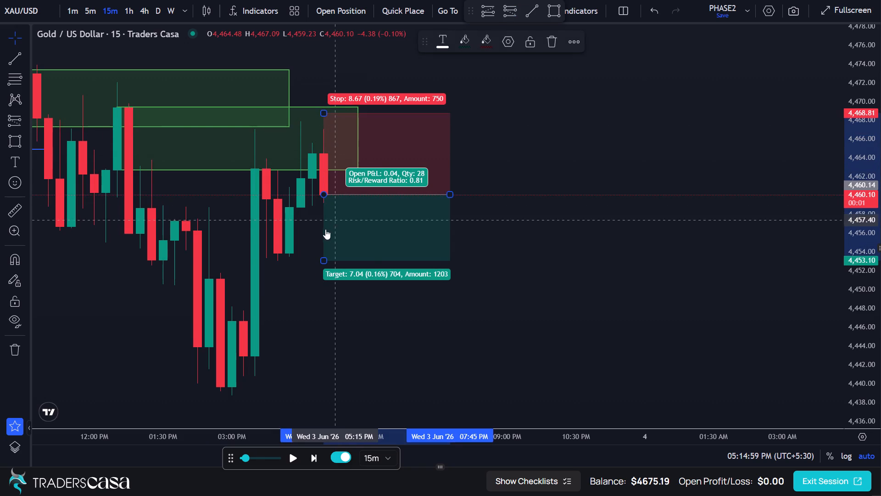
{"action": "left_click_drag", "start_coordinate": [325, 261], "coordinate": [322, 316]}
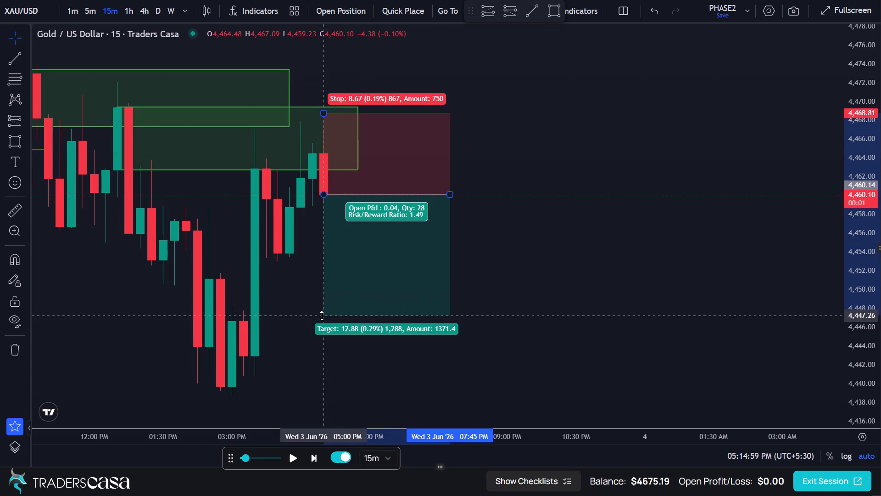
{"action": "left_click_drag", "start_coordinate": [322, 316], "coordinate": [324, 343]}
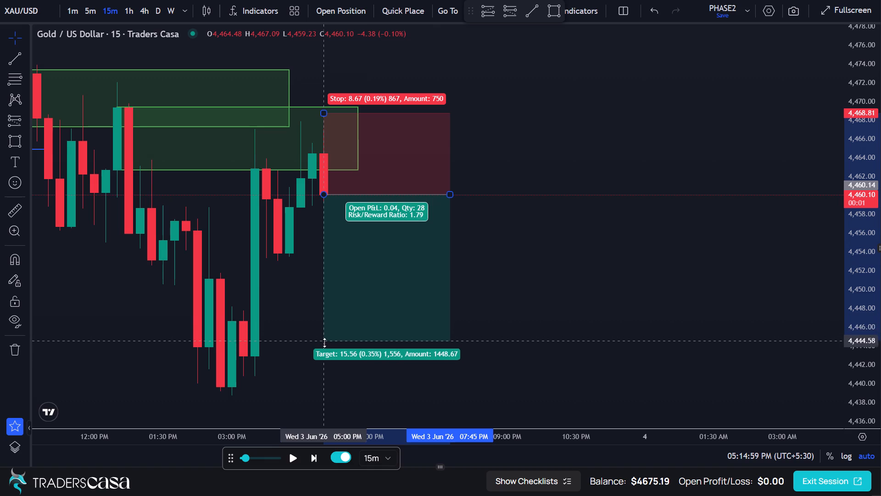
{"action": "left_click_drag", "start_coordinate": [324, 343], "coordinate": [326, 355]}
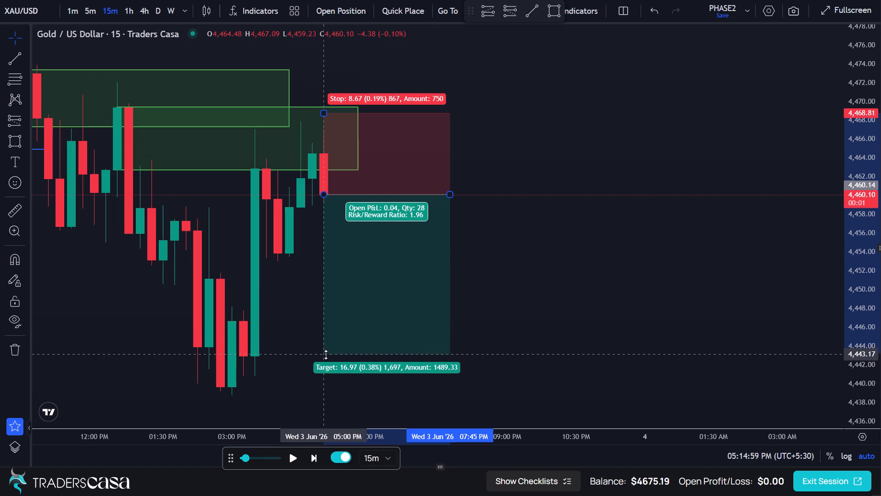
{"action": "left_click_drag", "start_coordinate": [326, 355], "coordinate": [327, 357]}
{"action": "left_click", "coordinate": [506, 307]}
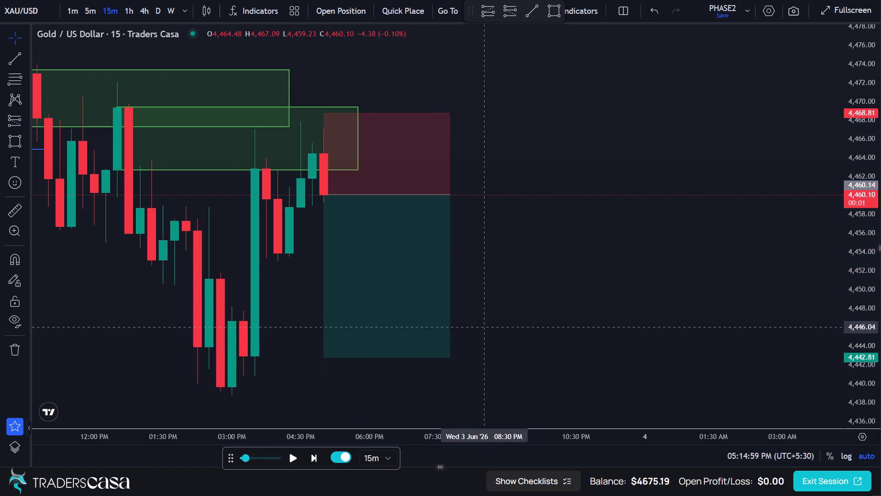
Advance the replay through the 15-minute candles to 7:14:59 PM on 3 June.
{"action": "left_click", "coordinate": [309, 458]}
{"action": "left_click", "coordinate": [310, 459]}
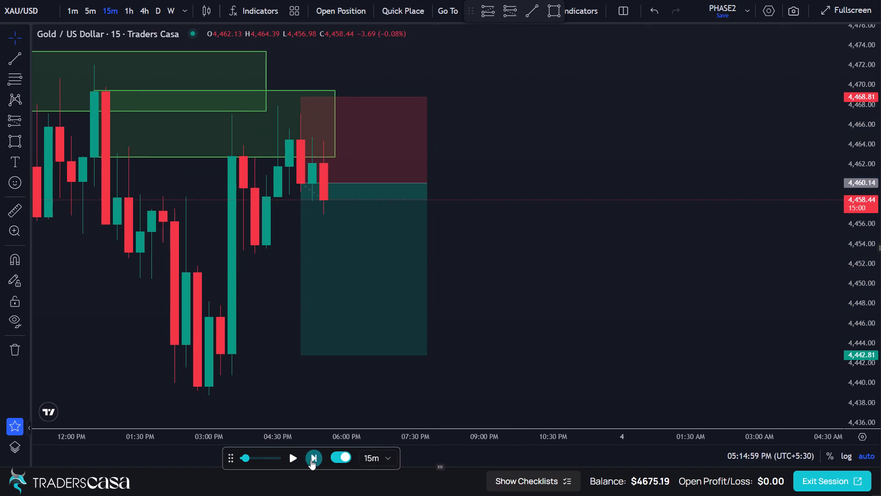
{"action": "left_click", "coordinate": [311, 460]}
{"action": "left_click", "coordinate": [311, 461]}
{"action": "triple_click", "coordinate": [311, 461]}
{"action": "left_click", "coordinate": [311, 462]}
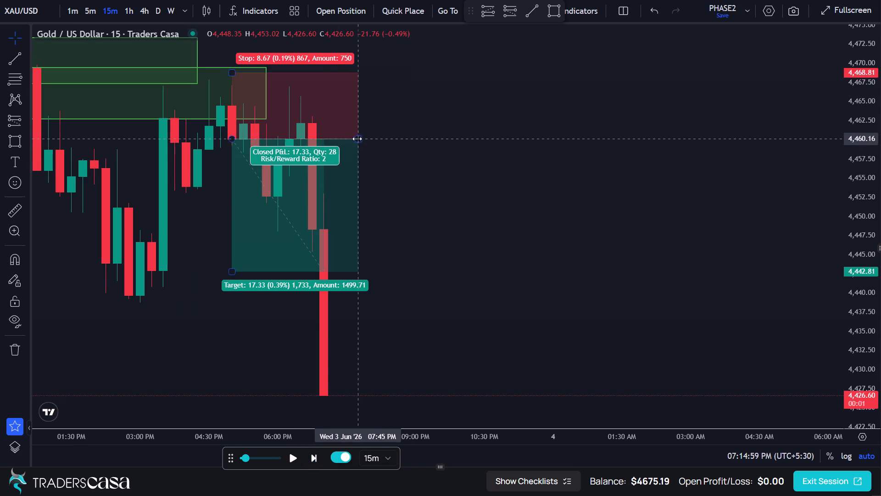
Extend the 5:00 PM short position's end time to about 8:00 PM.
{"action": "left_click_drag", "start_coordinate": [357, 139], "coordinate": [365, 141]}
{"action": "left_click", "coordinate": [434, 159]}
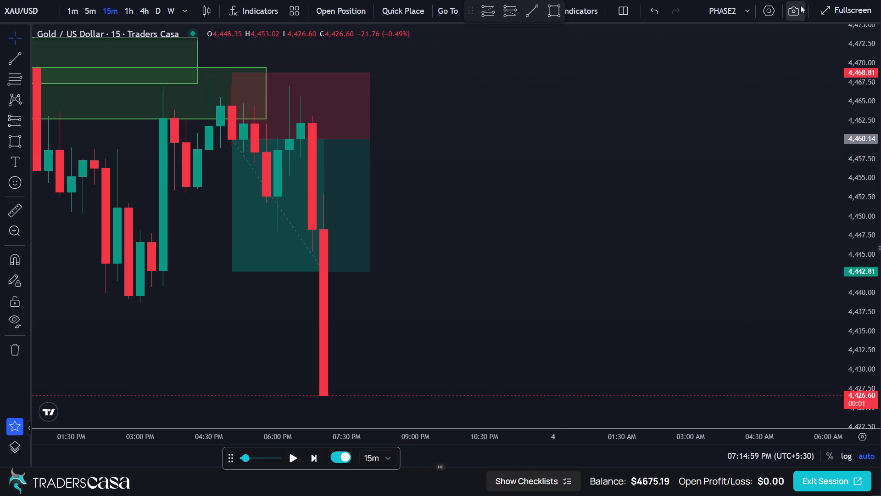
Take the chart and browser out of full-screen mode.
{"action": "left_click", "coordinate": [829, 1]}
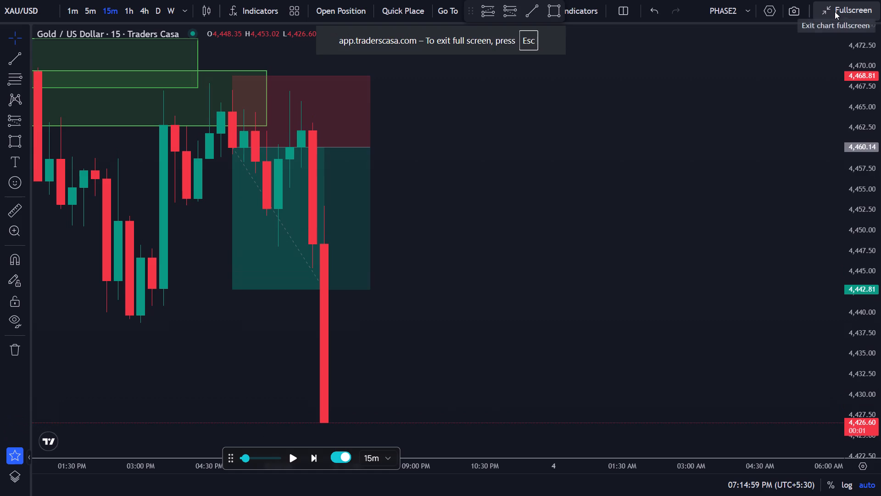
{"action": "left_click", "coordinate": [835, 11]}
{"action": "left_click", "coordinate": [835, 11]}
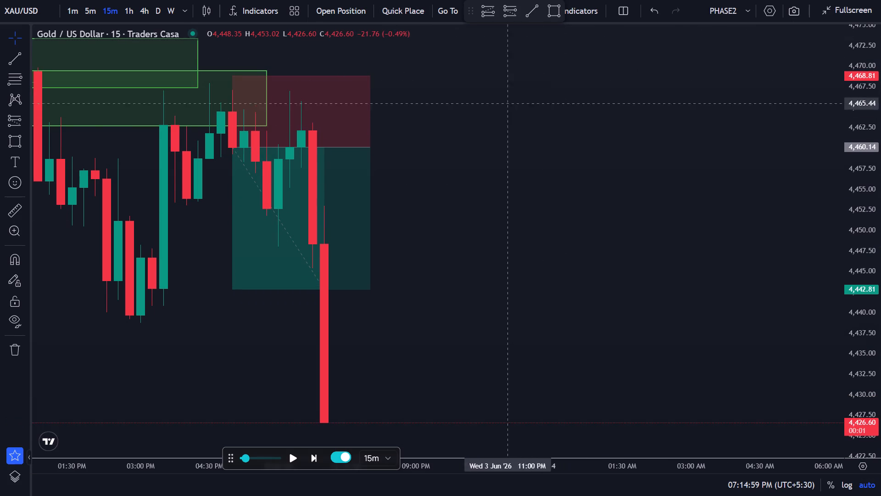
{"action": "left_click", "coordinate": [450, 41]}
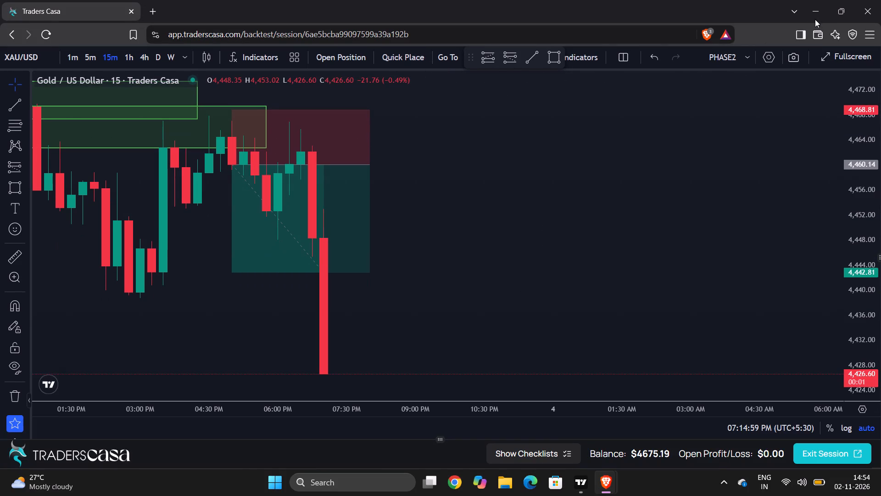
Minimise the browser and launch Kuro from the desktop.
{"action": "left_click", "coordinate": [817, 11]}
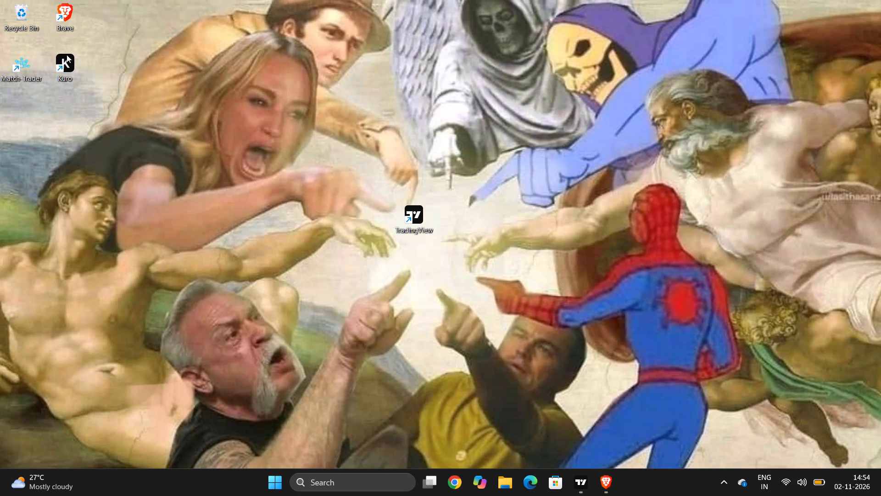
{"action": "double_click", "coordinate": [67, 55]}
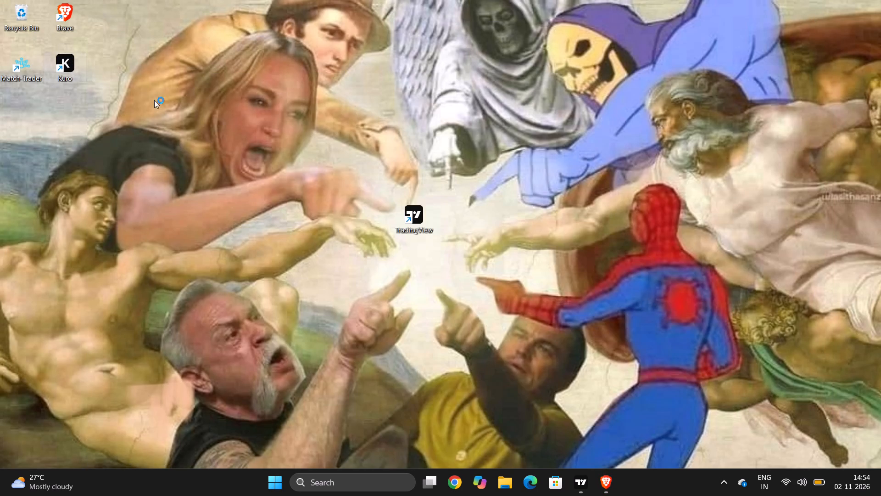
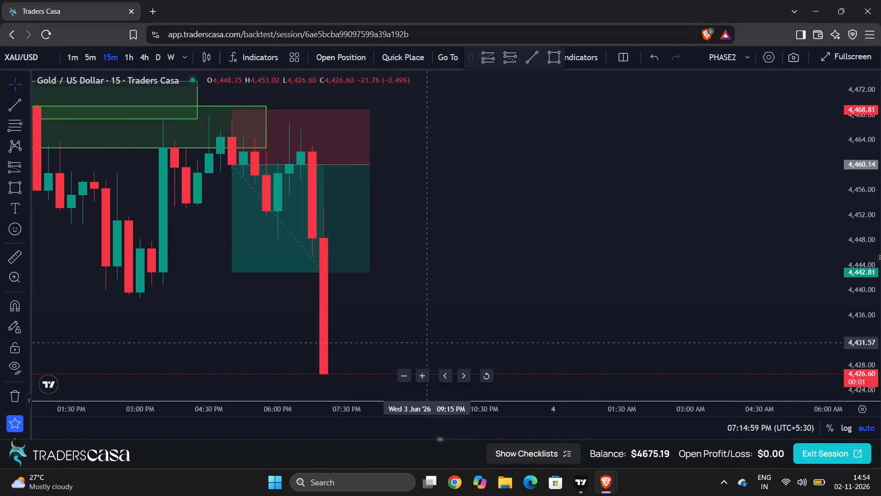
Show the XAU/USD chart in full-screen mode.
{"action": "left_click", "coordinate": [853, 62]}
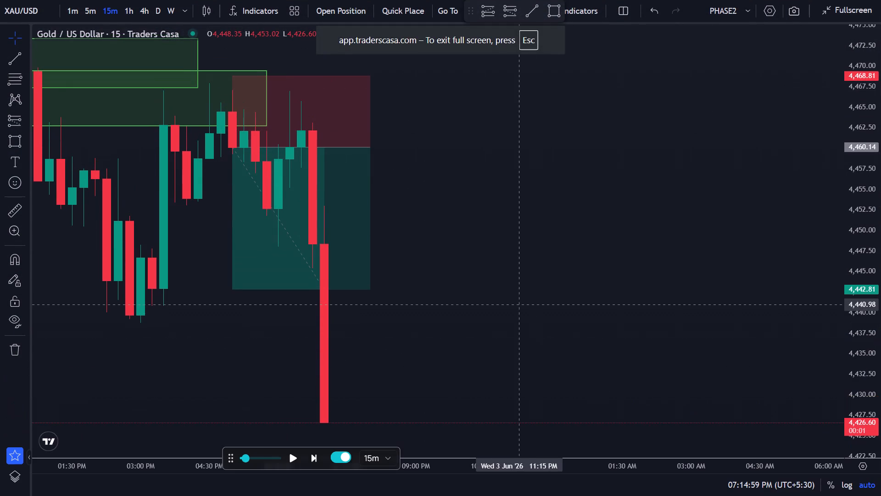
Delete the short position that starts at 5:00 PM on 3 June.
{"action": "left_click_drag", "start_coordinate": [416, 344], "coordinate": [588, 338]}
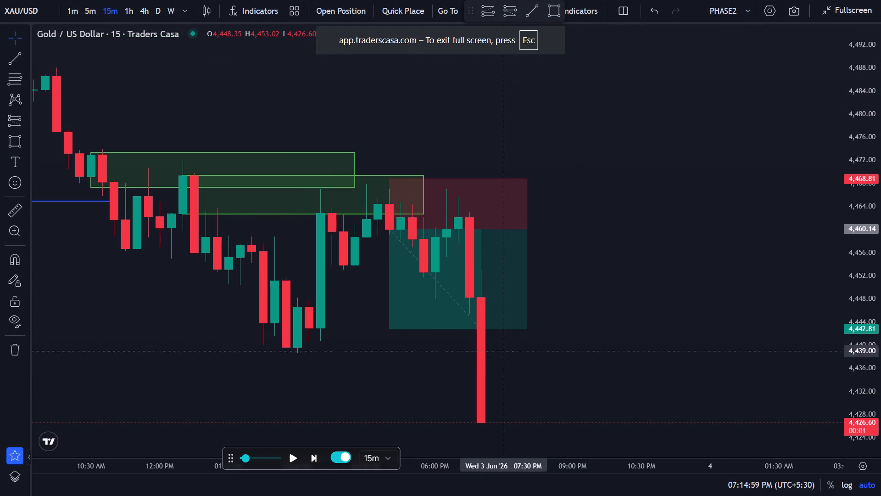
{"action": "left_click", "coordinate": [501, 325]}
{"action": "left_click", "coordinate": [554, 48]}
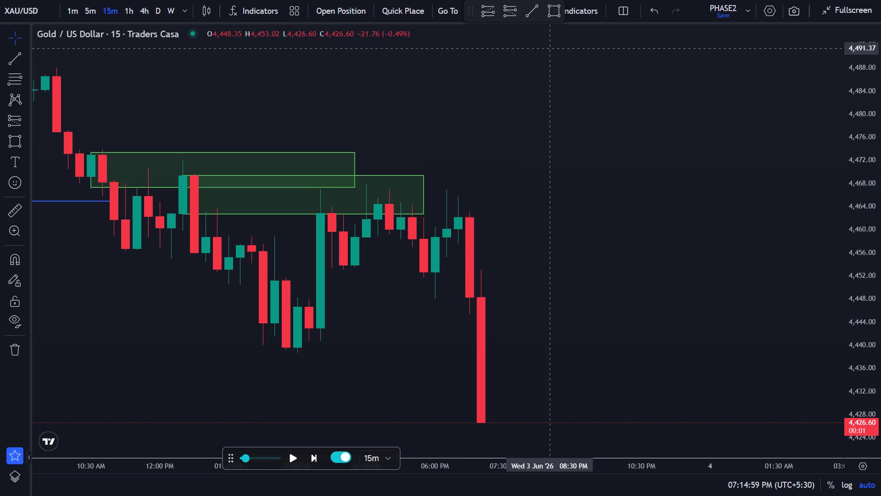
Draw a supply zone rectangle from 6:30 PM to about 10:00 PM, spanning about 4,465.6 down to 4,457.5.
{"action": "left_click", "coordinate": [18, 145]}
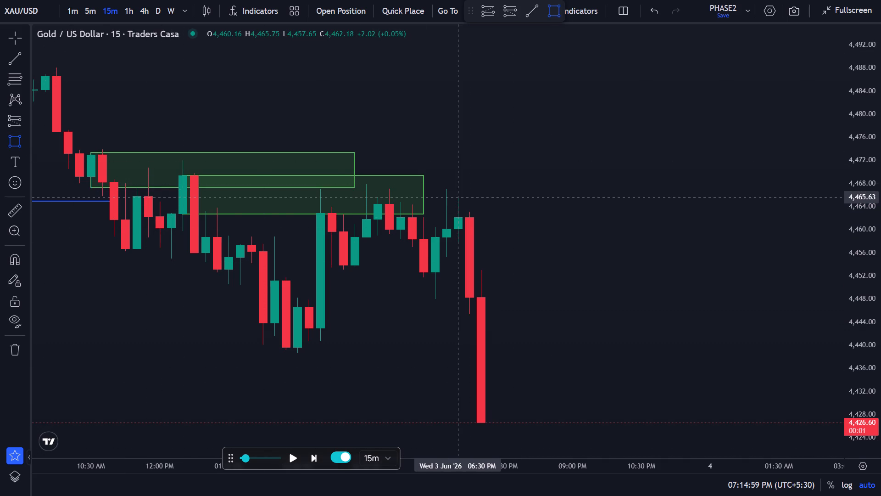
{"action": "left_click", "coordinate": [460, 197]}
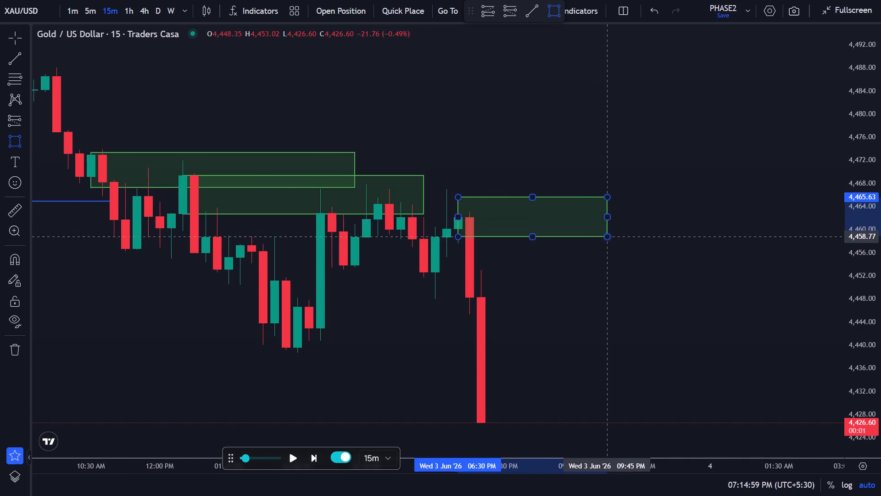
{"action": "left_click", "coordinate": [615, 244]}
{"action": "left_click", "coordinate": [650, 228]}
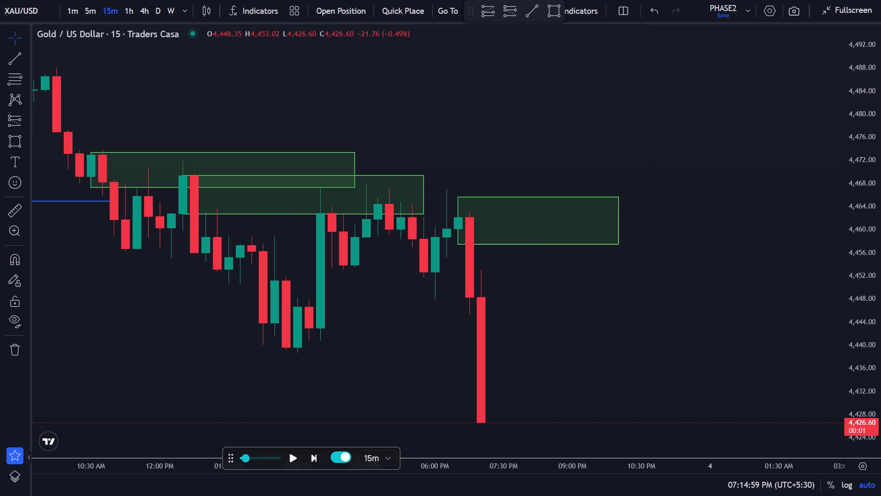
Advance the replay through the 15-minute candles to 8:44:59 PM on 3 June.
{"action": "left_click", "coordinate": [309, 457]}
{"action": "left_click", "coordinate": [309, 457]}
{"action": "left_click", "coordinate": [309, 457]}
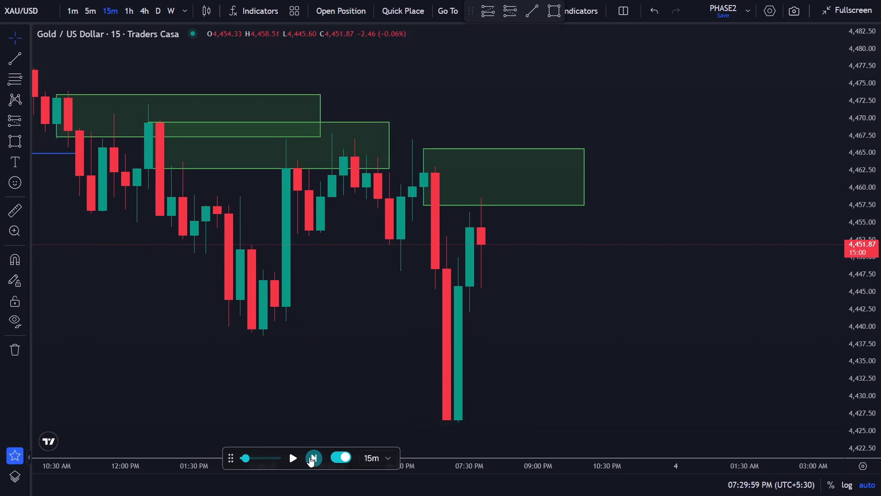
{"action": "left_click", "coordinate": [309, 457]}
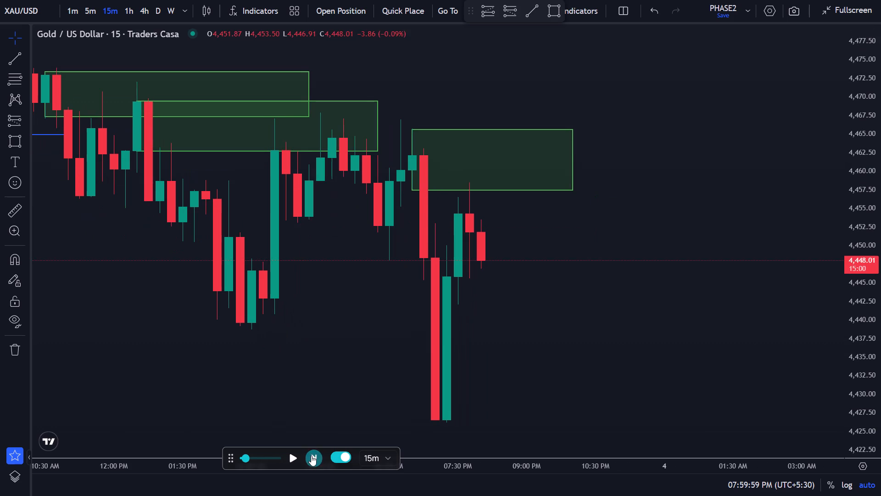
{"action": "left_click", "coordinate": [311, 456]}
{"action": "left_click", "coordinate": [311, 456]}
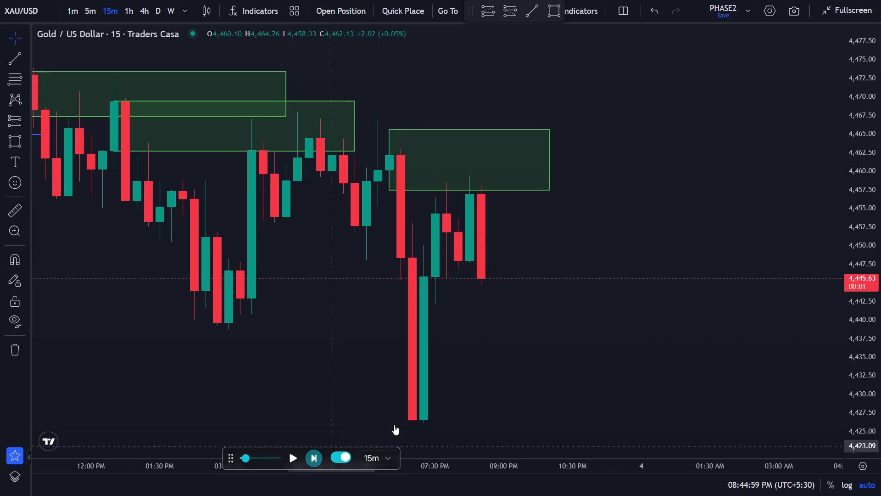
On the 5-minute chart, place a short position at 8:30 PM with entry about 4,452.79, stop about 4,461.49 and target about 4,435.07.
{"action": "scroll", "coordinate": [558, 302], "scroll_direction": "up", "scroll_amount": 2}
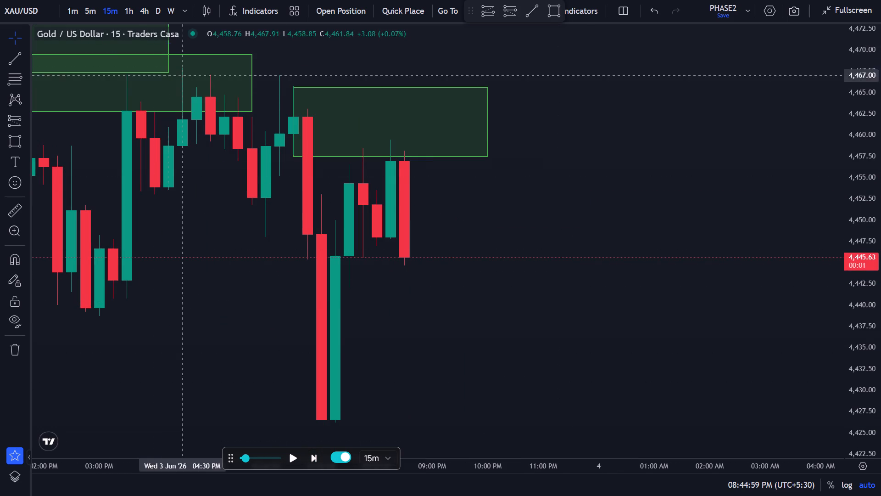
{"action": "left_click", "coordinate": [94, 11]}
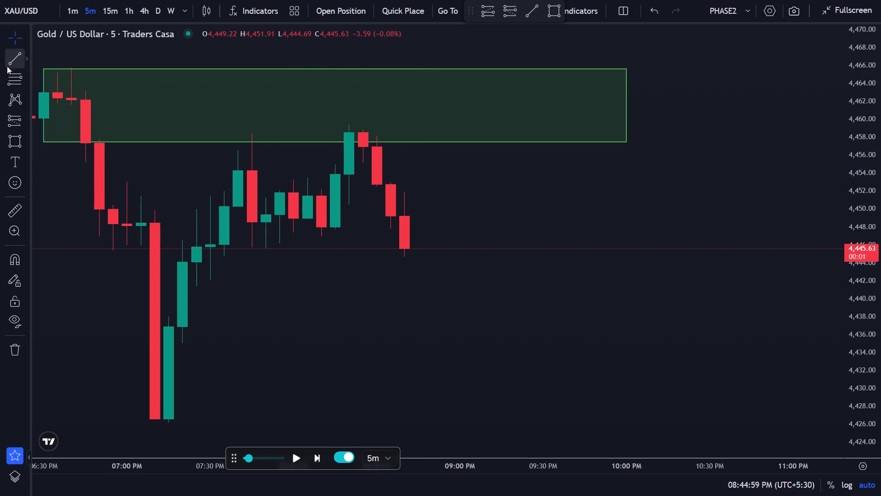
{"action": "left_click", "coordinate": [12, 118]}
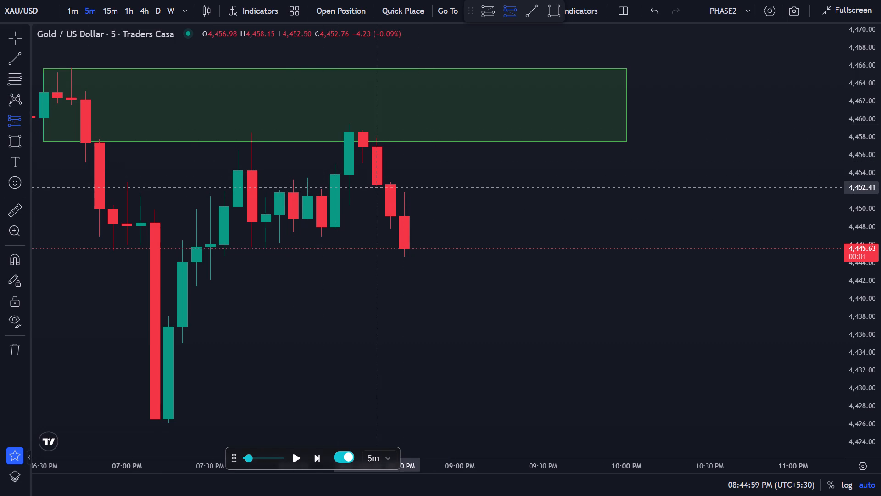
{"action": "left_click", "coordinate": [379, 184]}
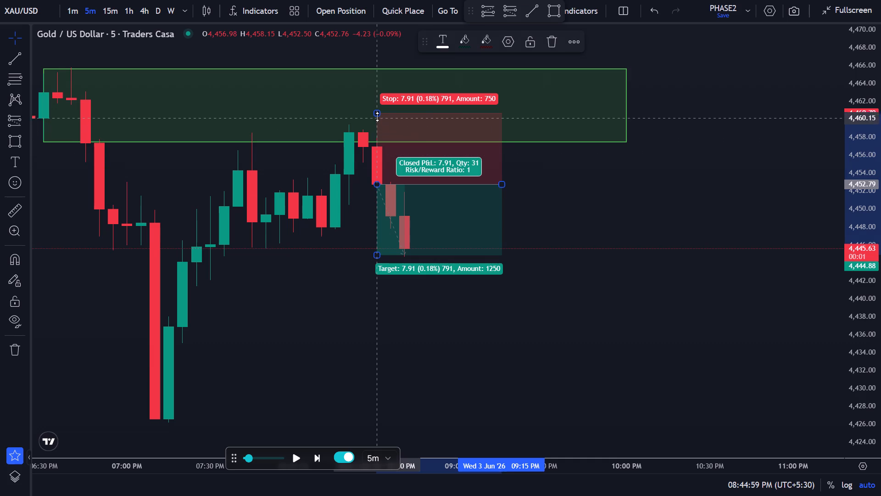
{"action": "left_click_drag", "start_coordinate": [376, 116], "coordinate": [378, 106]}
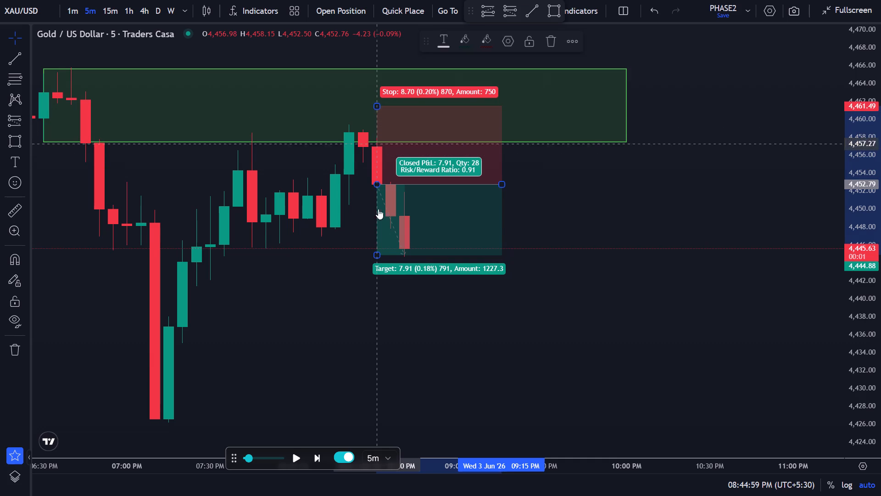
{"action": "left_click_drag", "start_coordinate": [378, 252], "coordinate": [374, 340]}
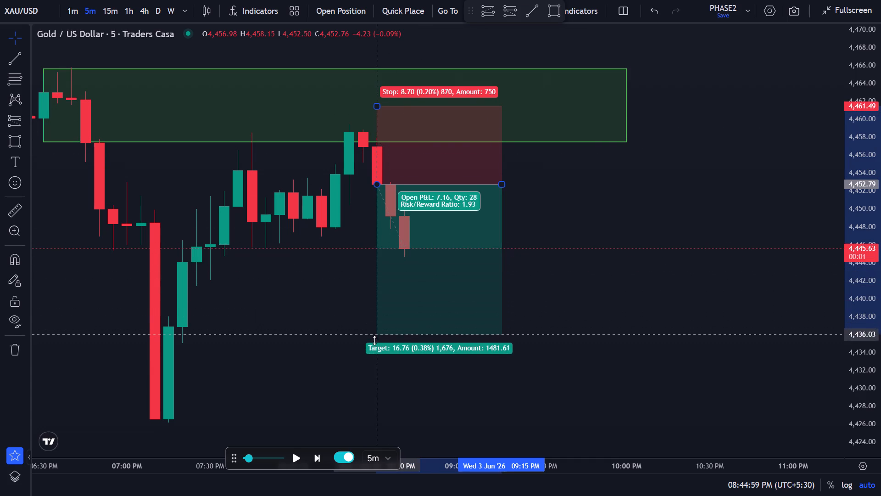
{"action": "left_click_drag", "start_coordinate": [374, 340], "coordinate": [374, 343]}
{"action": "left_click", "coordinate": [546, 308]}
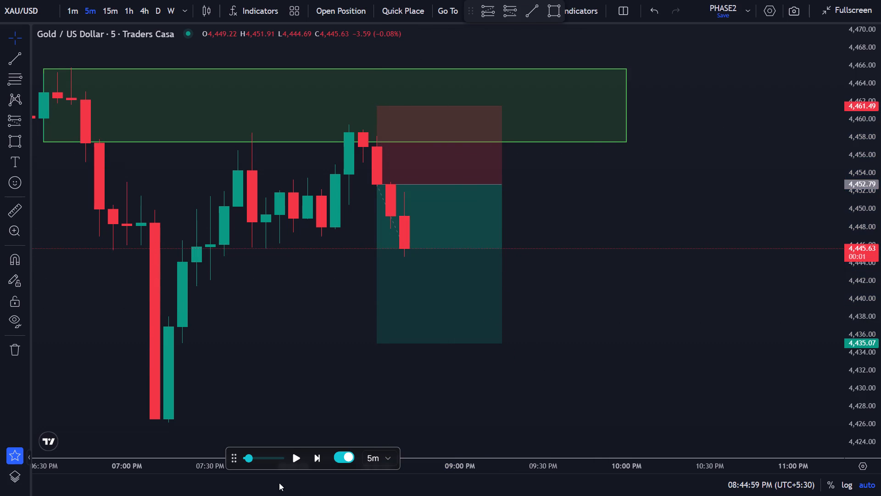
Advance the replay through the 5-minute candles to 9:59:59 PM on 3 June.
{"action": "left_click", "coordinate": [316, 457]}
{"action": "left_click", "coordinate": [316, 457]}
{"action": "left_click", "coordinate": [316, 457]}
{"action": "double_click", "coordinate": [316, 457]}
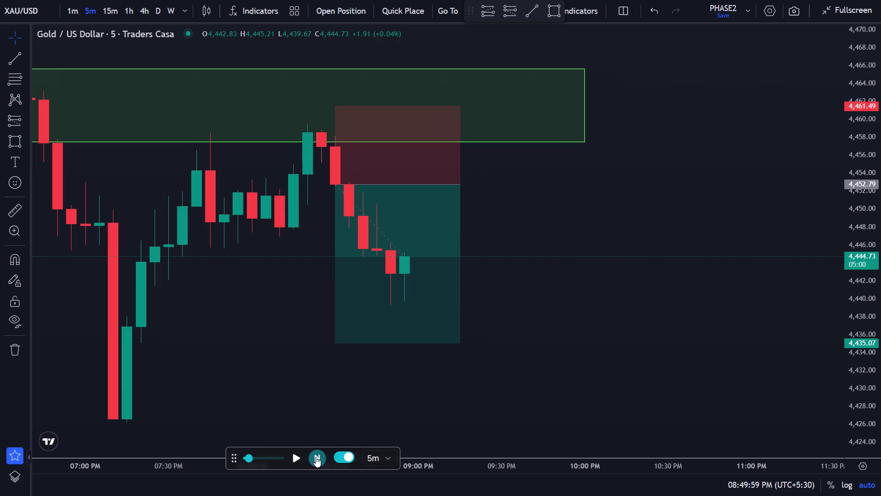
{"action": "left_click", "coordinate": [316, 458]}
{"action": "double_click", "coordinate": [316, 458]}
{"action": "triple_click", "coordinate": [316, 458]}
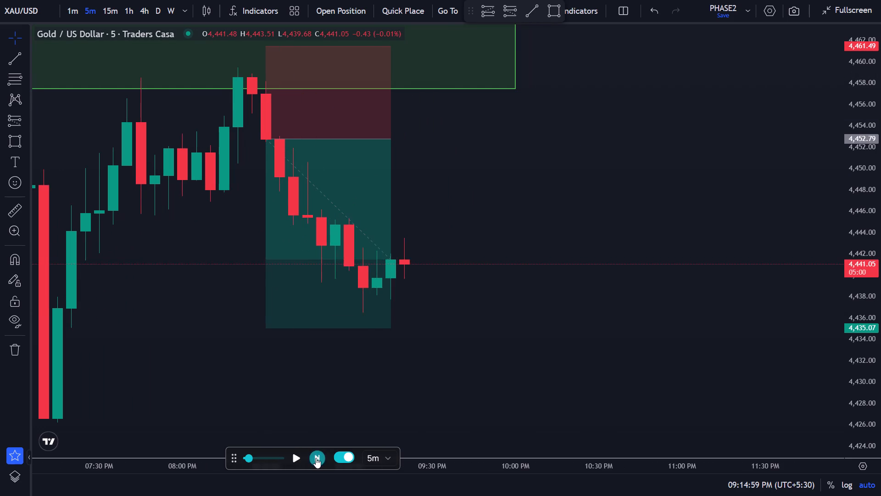
{"action": "triple_click", "coordinate": [316, 458]}
{"action": "left_click", "coordinate": [316, 458]}
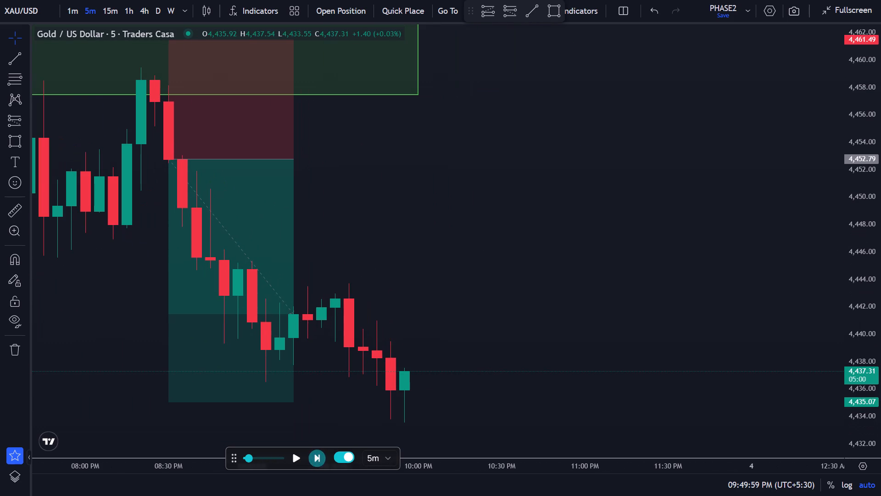
Extend the 8:30 PM short position's end time to about 9:50 PM.
{"action": "left_click_drag", "start_coordinate": [294, 158], "coordinate": [367, 173]}
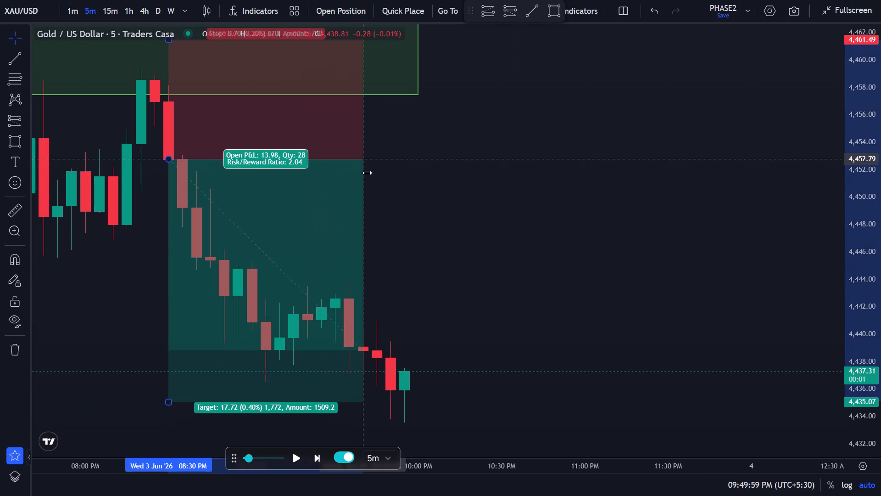
{"action": "left_click_drag", "start_coordinate": [367, 173], "coordinate": [390, 177]}
{"action": "left_click", "coordinate": [430, 175]}
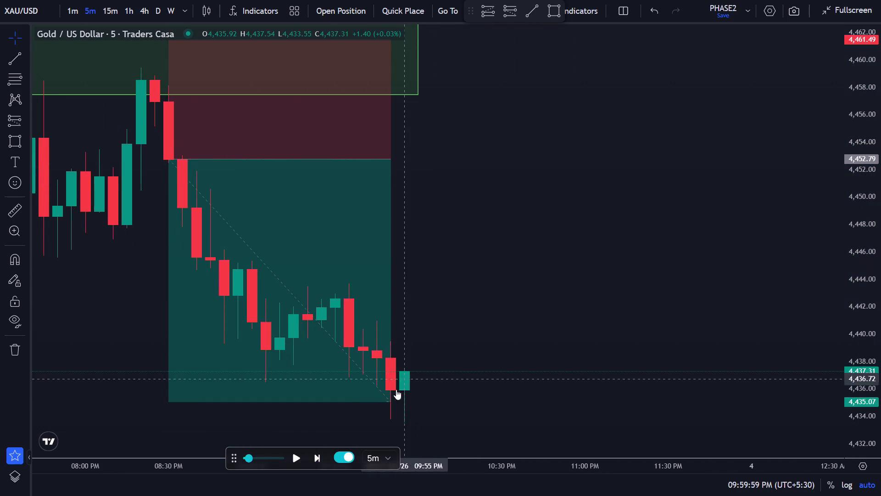
Move the replay controls below the chart's time axis.
{"action": "left_click_drag", "start_coordinate": [235, 457], "coordinate": [349, 485]}
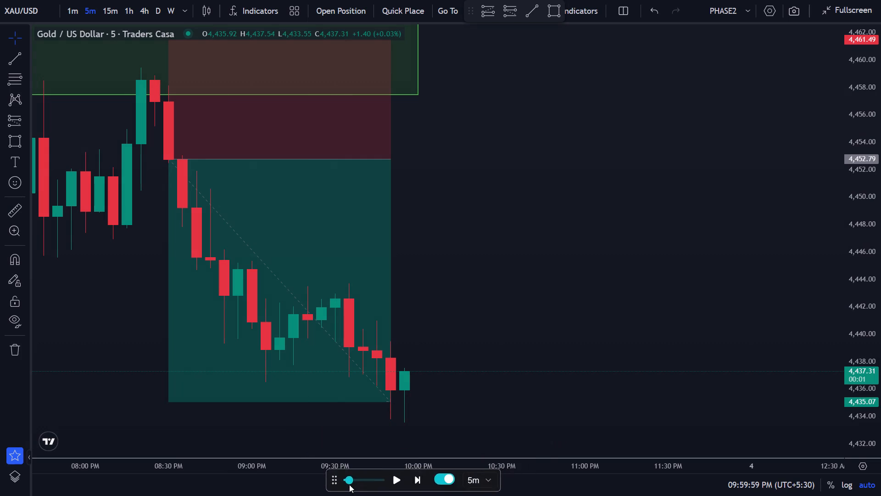
{"action": "left_click_drag", "start_coordinate": [349, 485], "coordinate": [288, 495]}
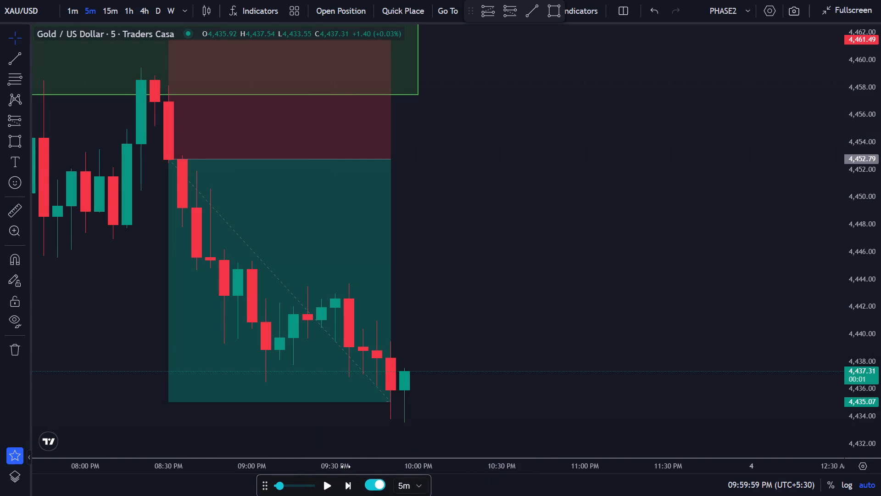
{"action": "left_click", "coordinate": [486, 384]}
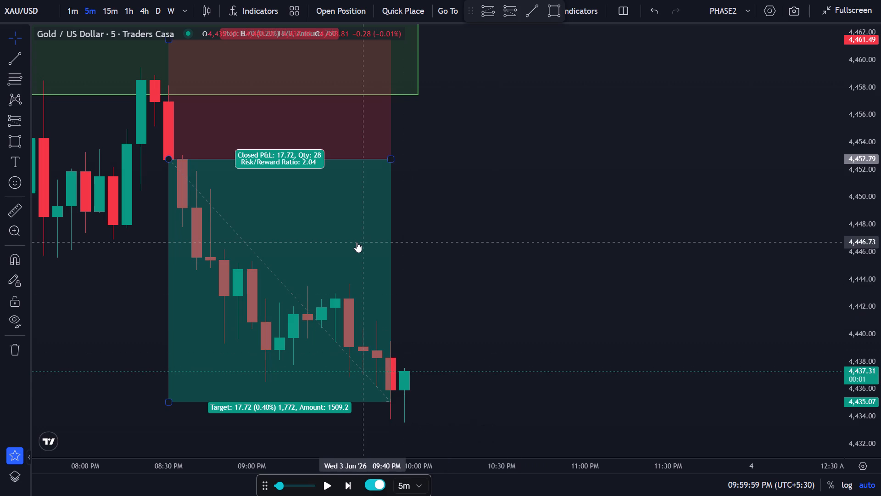
Delete the short position that starts at 8:30 PM.
{"action": "scroll", "coordinate": [494, 247], "scroll_direction": "down", "scroll_amount": 5}
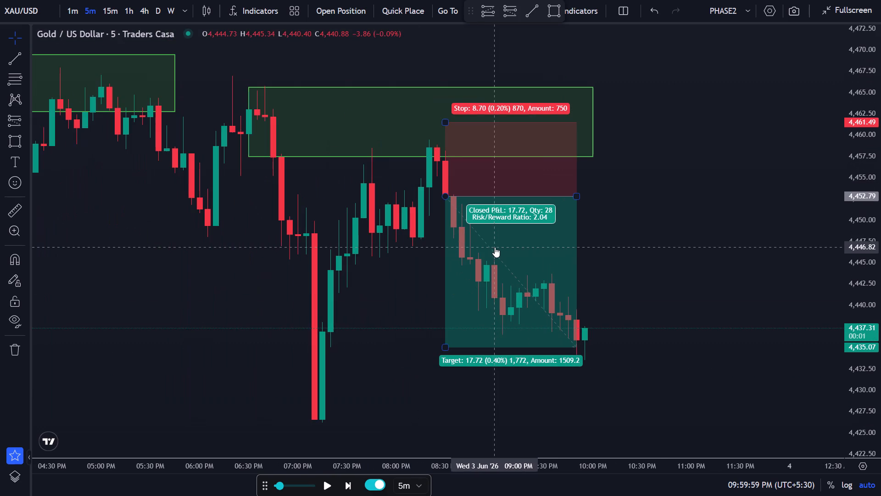
{"action": "scroll", "coordinate": [626, 246], "scroll_direction": "down", "scroll_amount": 2}
{"action": "scroll", "coordinate": [686, 258], "scroll_direction": "up", "scroll_amount": 3}
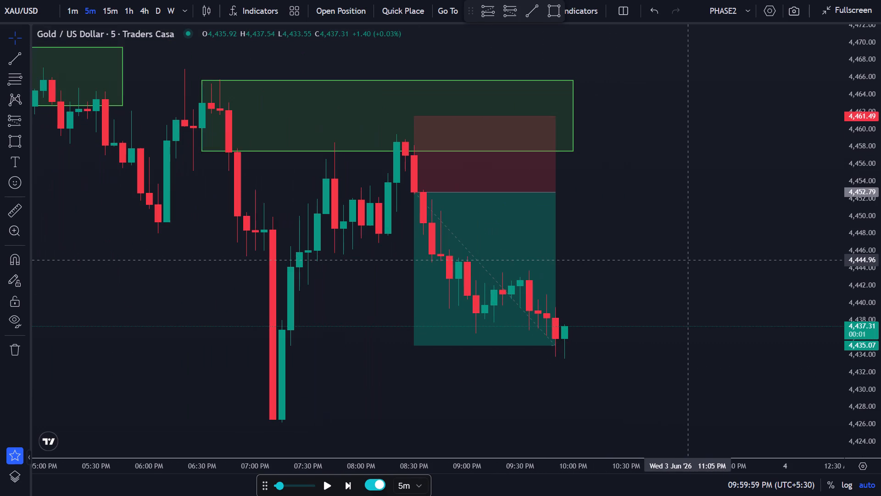
{"action": "left_click", "coordinate": [533, 258]}
{"action": "left_click", "coordinate": [548, 38]}
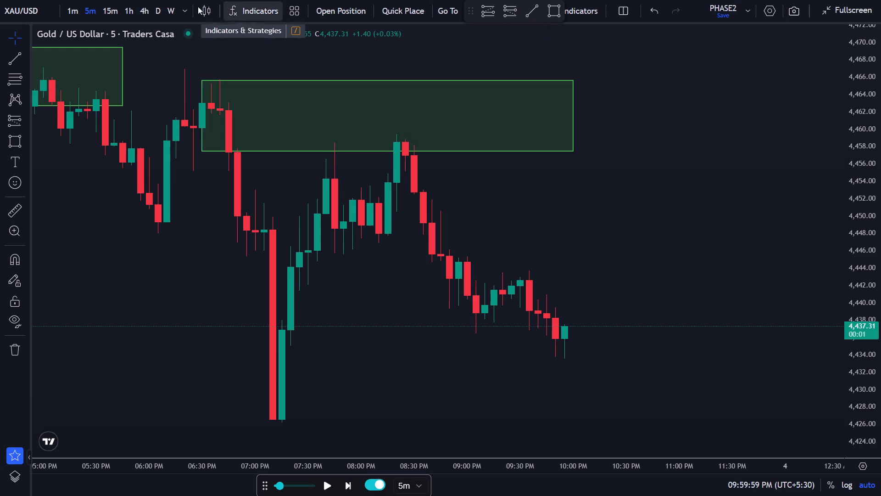
On the 15-minute chart, delete the supply zone that starts at 6:30 PM.
{"action": "left_click", "coordinate": [115, 9]}
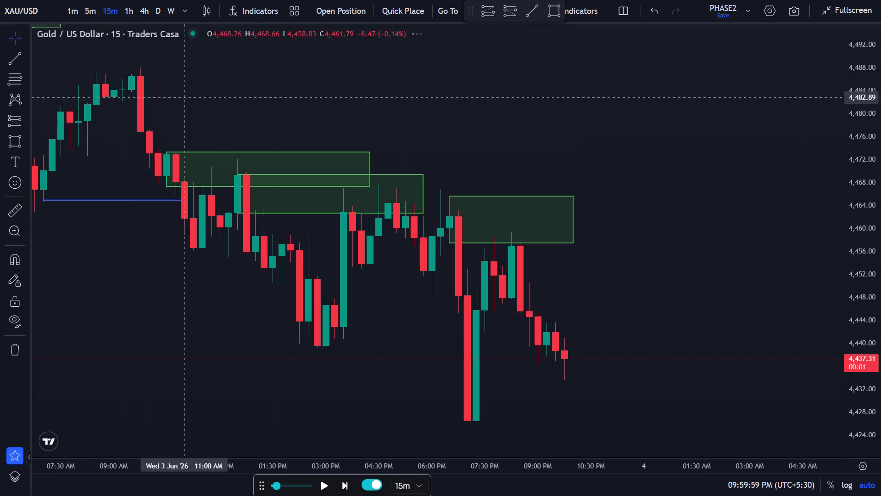
{"action": "left_click", "coordinate": [541, 244]}
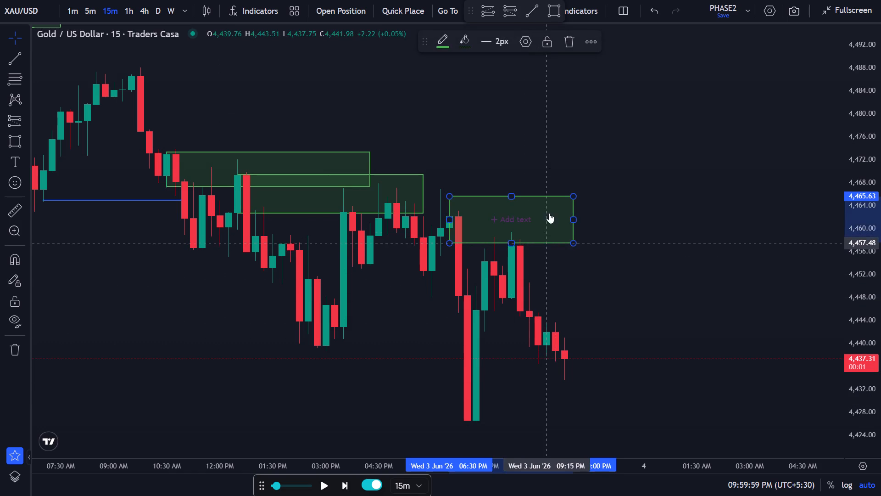
{"action": "left_click", "coordinate": [572, 44]}
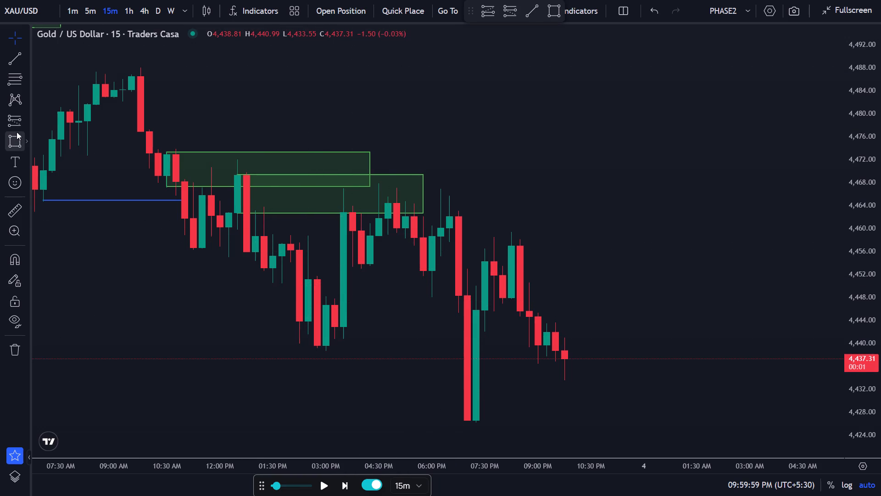
Draw a supply zone over the 8:15 PM candle, spanning about 4,457.0 to 4,447.9 and ending about 1:45 AM on 4 June.
{"action": "scroll", "coordinate": [463, 221], "scroll_direction": "up", "scroll_amount": 1}
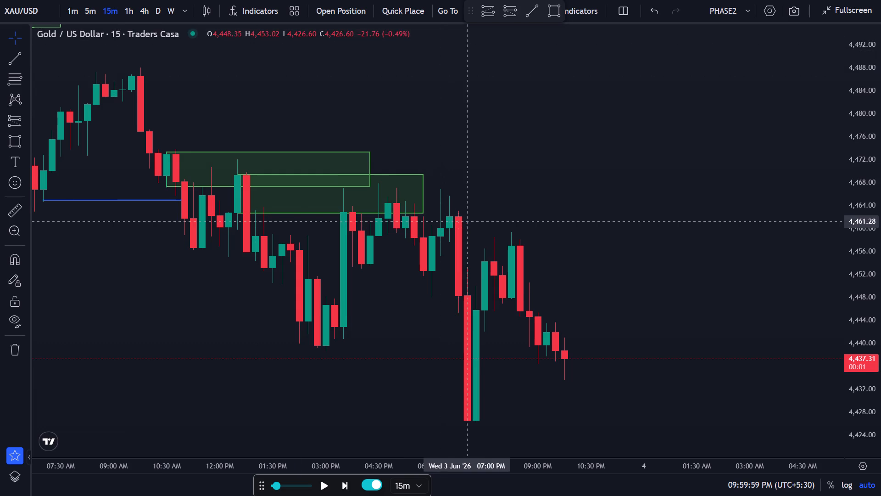
{"action": "scroll", "coordinate": [463, 221], "scroll_direction": "up", "scroll_amount": 2}
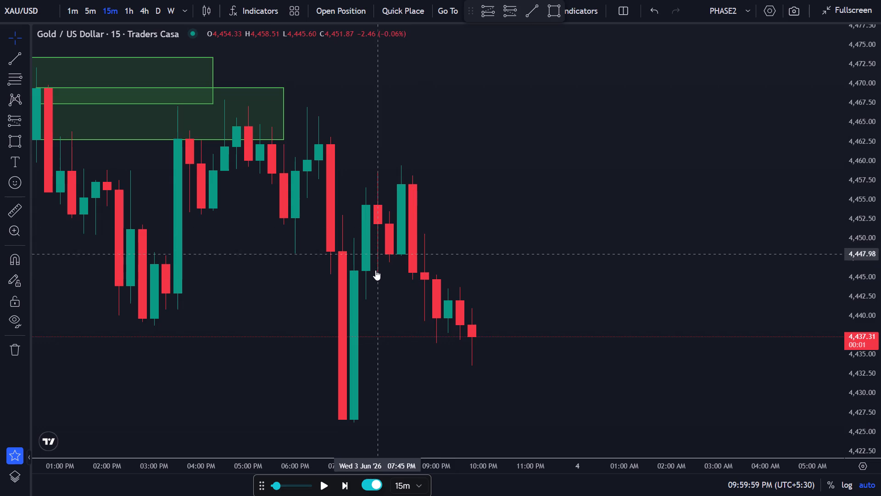
{"action": "left_click", "coordinate": [16, 149]}
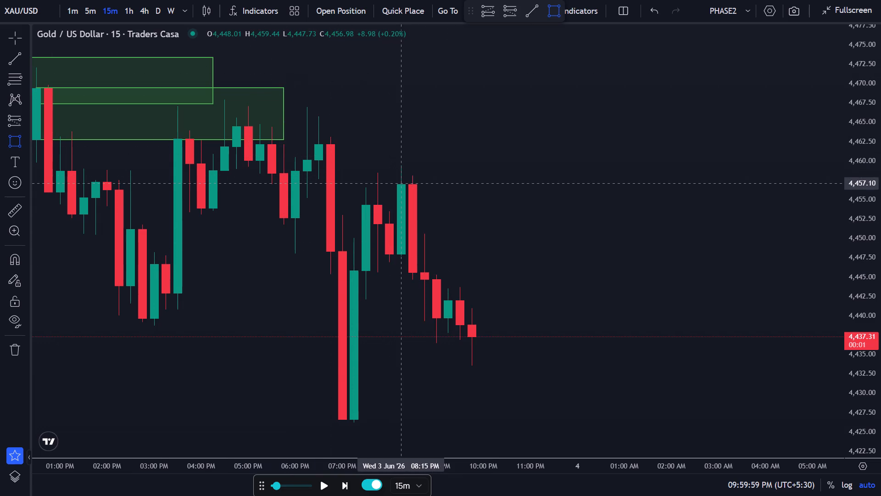
{"action": "left_click", "coordinate": [405, 184]}
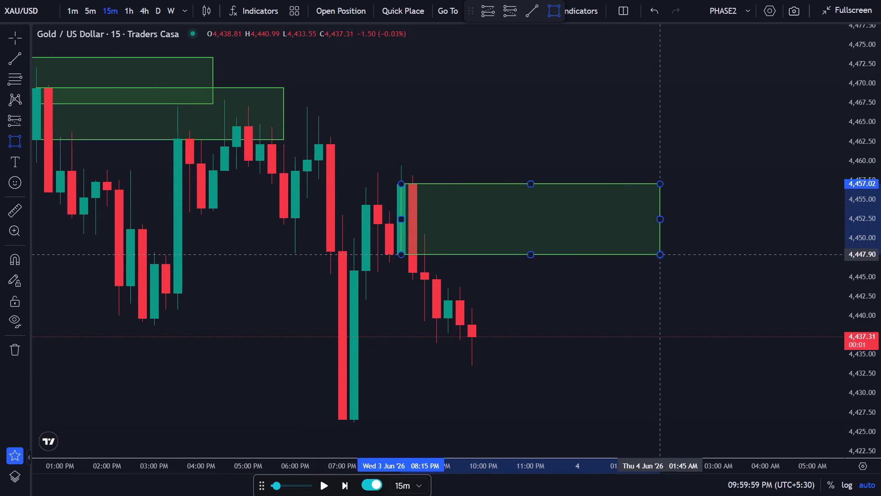
{"action": "left_click", "coordinate": [666, 254]}
{"action": "left_click", "coordinate": [701, 239]}
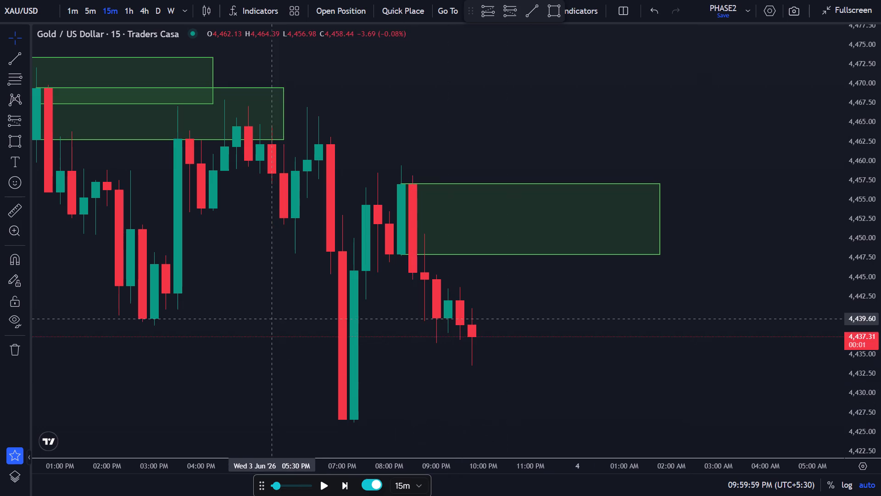
Draw a horizontal trend line at about 4,439.0 from the 3:00 PM low to the 7:15 PM candle on 3 June.
{"action": "scroll", "coordinate": [244, 328], "scroll_direction": "down", "scroll_amount": 6}
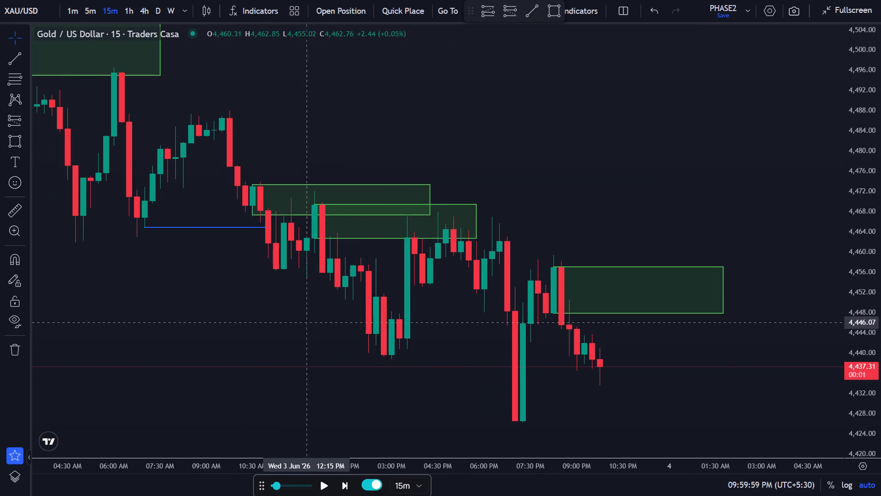
{"action": "left_click", "coordinate": [11, 64]}
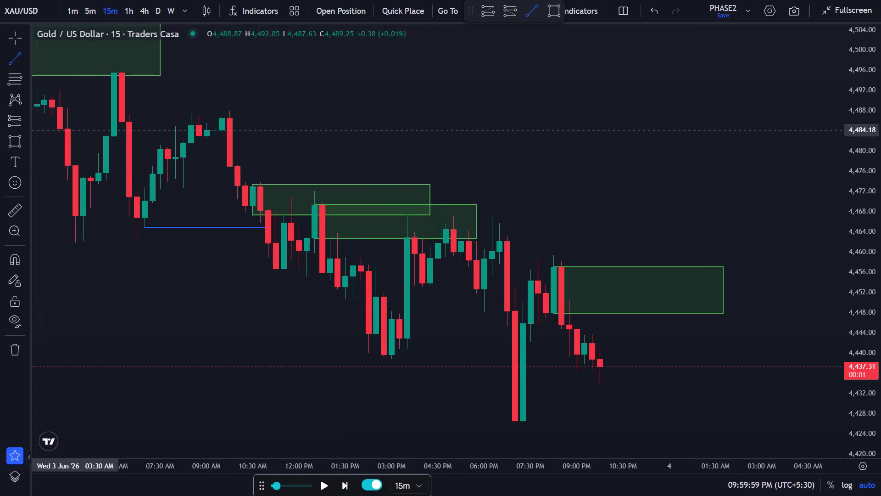
{"action": "left_click", "coordinate": [394, 358]}
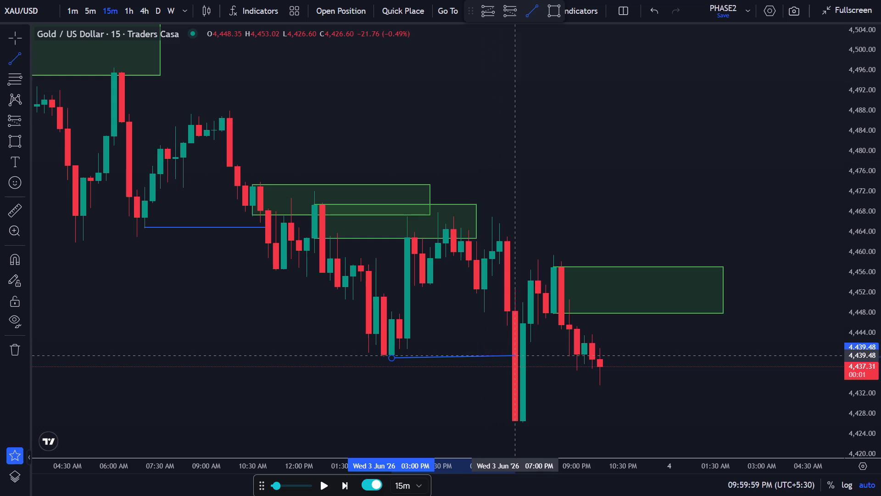
{"action": "left_click", "coordinate": [520, 358]}
{"action": "left_click", "coordinate": [556, 357]}
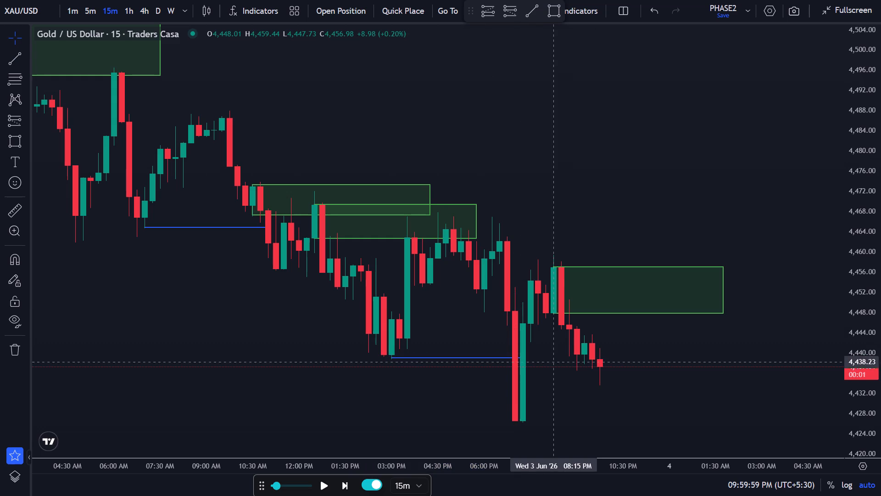
Switch to the 5-minute chart and advance the replay candle by candle to 10:50 PM on 3 June.
{"action": "left_click_drag", "start_coordinate": [574, 411], "coordinate": [401, 412]}
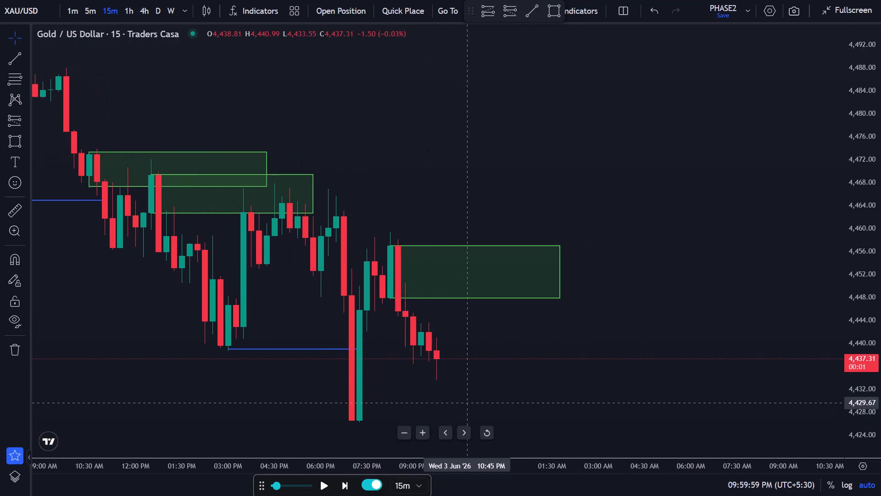
{"action": "scroll", "coordinate": [474, 395], "scroll_direction": "up", "scroll_amount": 2}
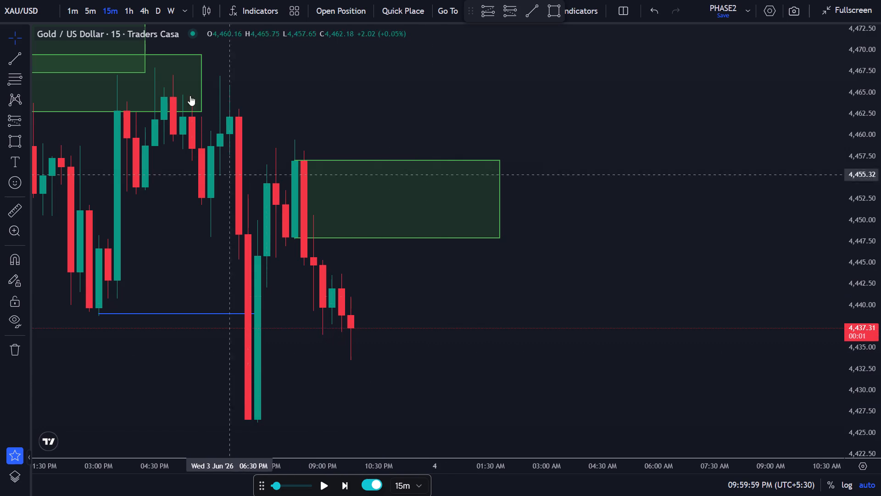
{"action": "left_click", "coordinate": [95, 8]}
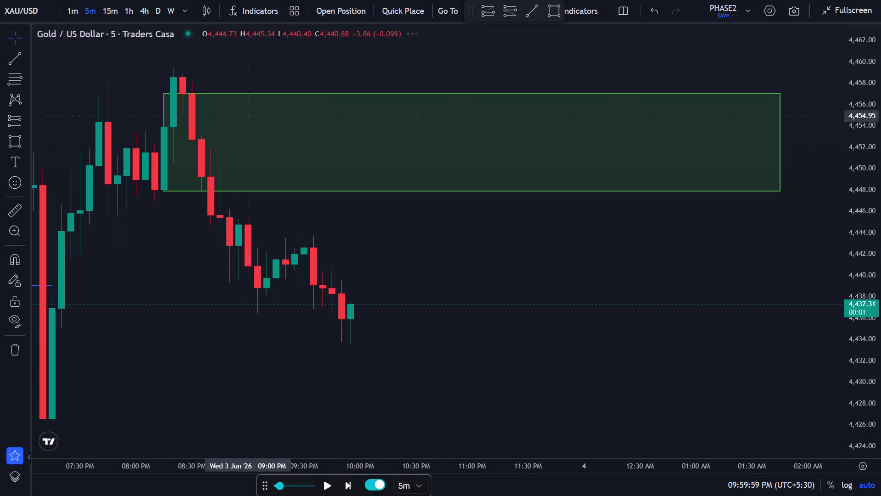
{"action": "left_click_drag", "start_coordinate": [346, 242], "coordinate": [488, 278]}
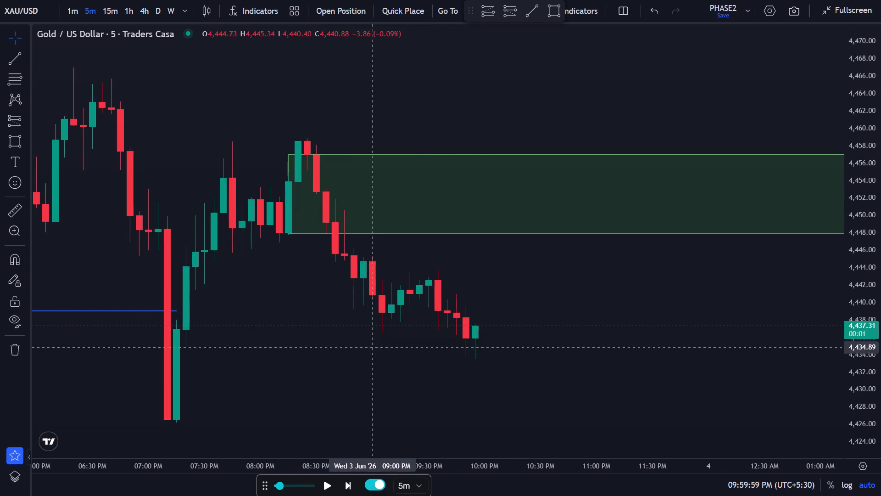
{"action": "triple_click", "coordinate": [346, 485]}
{"action": "triple_click", "coordinate": [346, 485]}
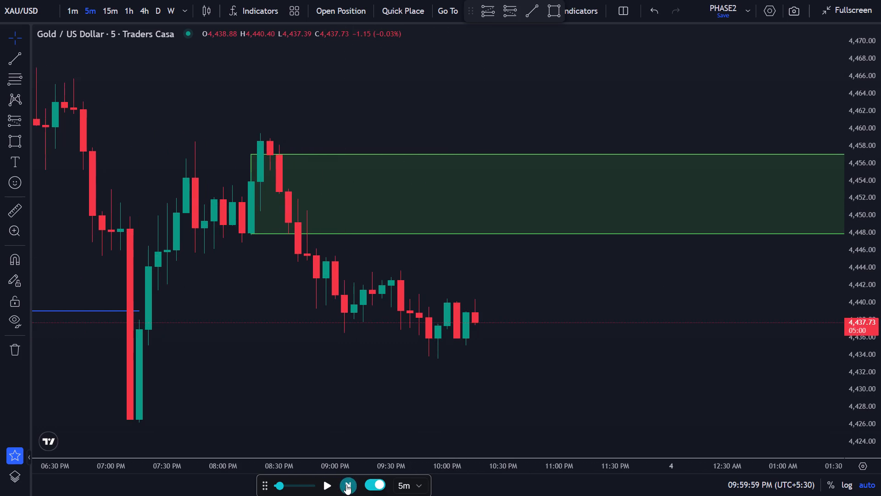
{"action": "triple_click", "coordinate": [346, 484]}
{"action": "left_click", "coordinate": [346, 484]}
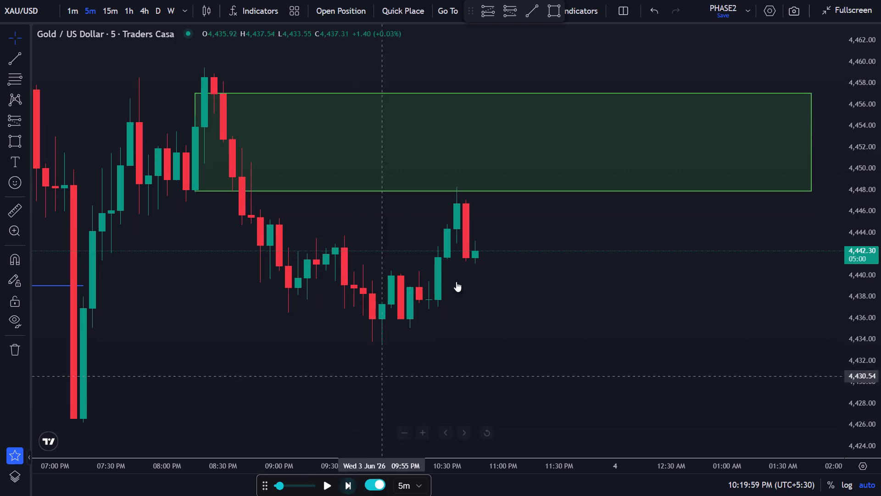
Advance the 5-minute replay candle by candle to 12:45 AM on 4 June.
{"action": "left_click_drag", "start_coordinate": [522, 257], "coordinate": [465, 264]}
{"action": "scroll", "coordinate": [464, 264], "scroll_direction": "up", "scroll_amount": 1}
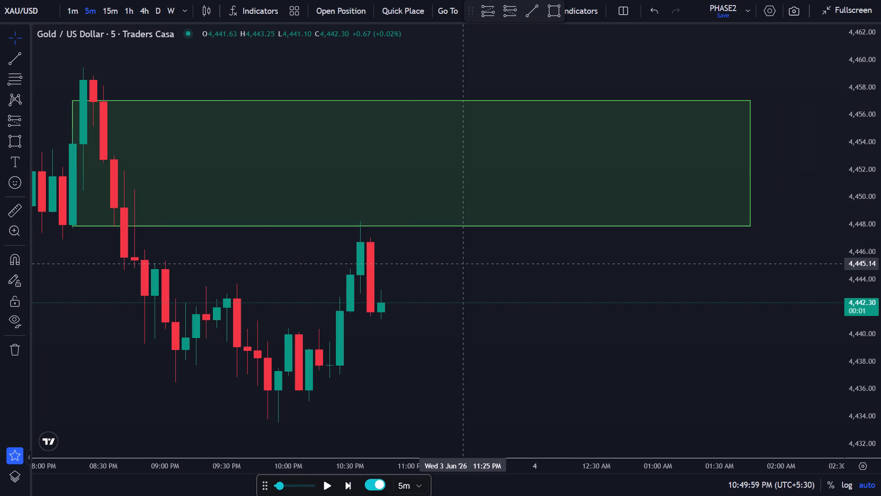
{"action": "left_click", "coordinate": [11, 118]}
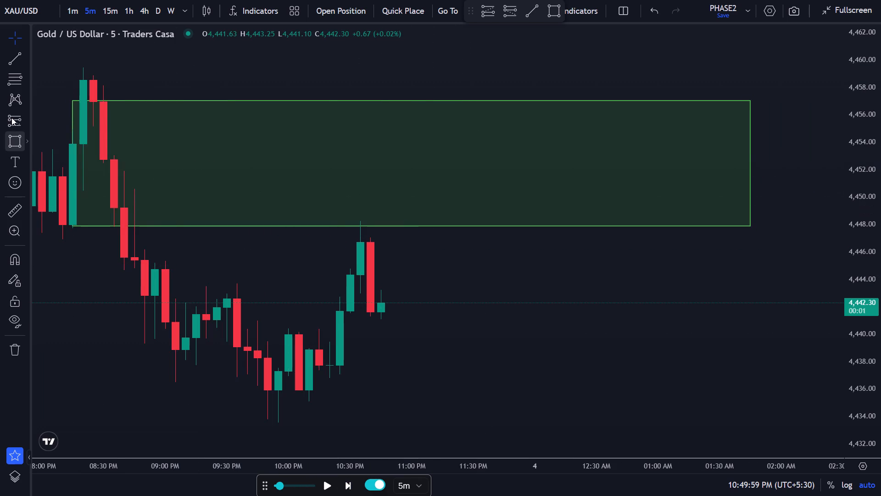
{"action": "left_click", "coordinate": [346, 476]}
{"action": "triple_click", "coordinate": [346, 483]}
{"action": "triple_click", "coordinate": [346, 483]}
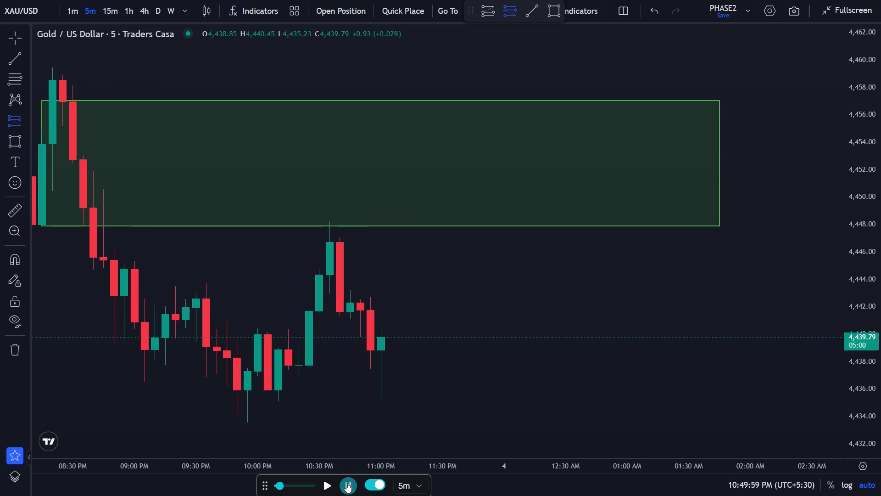
{"action": "triple_click", "coordinate": [346, 483]}
{"action": "triple_click", "coordinate": [346, 483]}
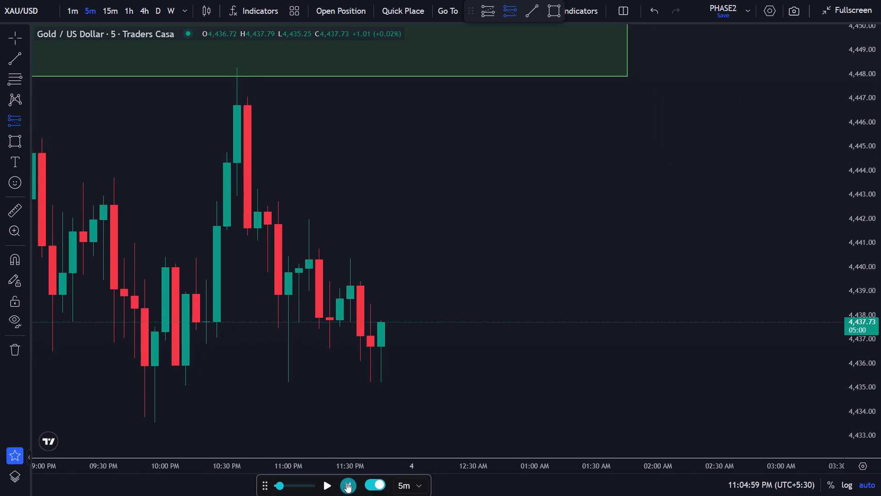
{"action": "triple_click", "coordinate": [346, 483]}
{"action": "left_click", "coordinate": [346, 483]}
{"action": "triple_click", "coordinate": [346, 483]}
{"action": "triple_click", "coordinate": [346, 483]}
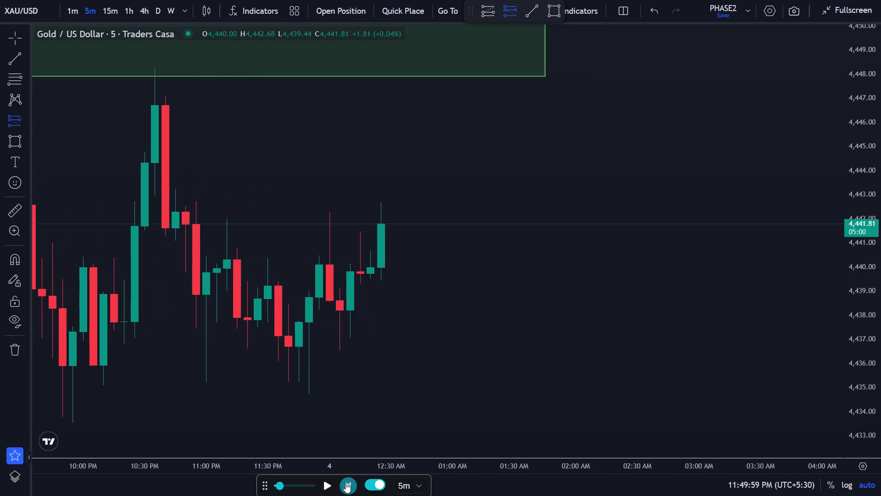
{"action": "left_click", "coordinate": [346, 483]}
Check price against the 8:15 PM supply zone and advance the replay two more candles to 12:55 AM.
{"action": "scroll", "coordinate": [423, 208], "scroll_direction": "down", "scroll_amount": 1}
{"action": "scroll", "coordinate": [423, 208], "scroll_direction": "up", "scroll_amount": 1}
{"action": "scroll", "coordinate": [423, 208], "scroll_direction": "down", "scroll_amount": 1}
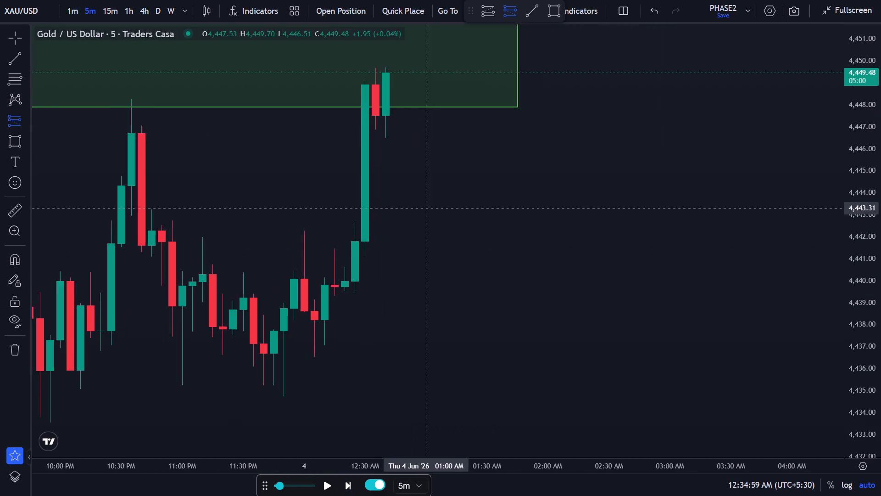
{"action": "scroll", "coordinate": [423, 208], "scroll_direction": "up", "scroll_amount": 1}
{"action": "scroll", "coordinate": [423, 208], "scroll_direction": "down", "scroll_amount": 3}
{"action": "scroll", "coordinate": [423, 208], "scroll_direction": "up", "scroll_amount": 1}
{"action": "scroll", "coordinate": [423, 208], "scroll_direction": "down", "scroll_amount": 4}
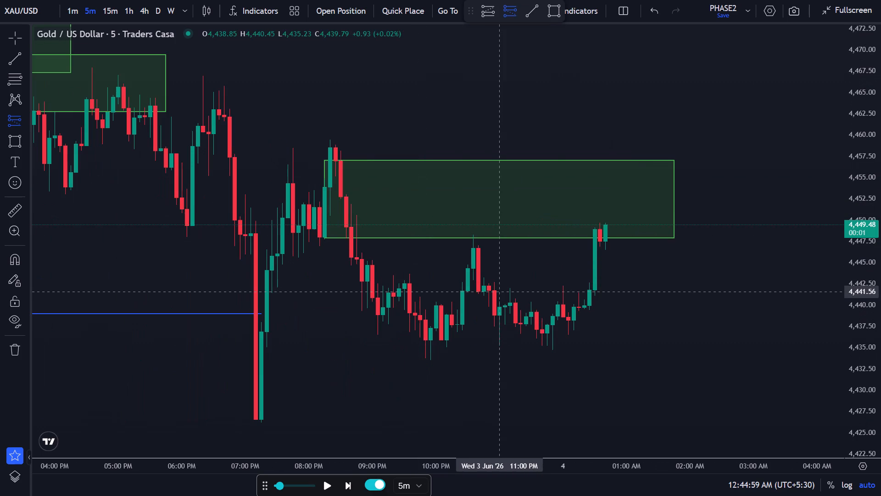
{"action": "scroll", "coordinate": [563, 268], "scroll_direction": "up", "scroll_amount": 2}
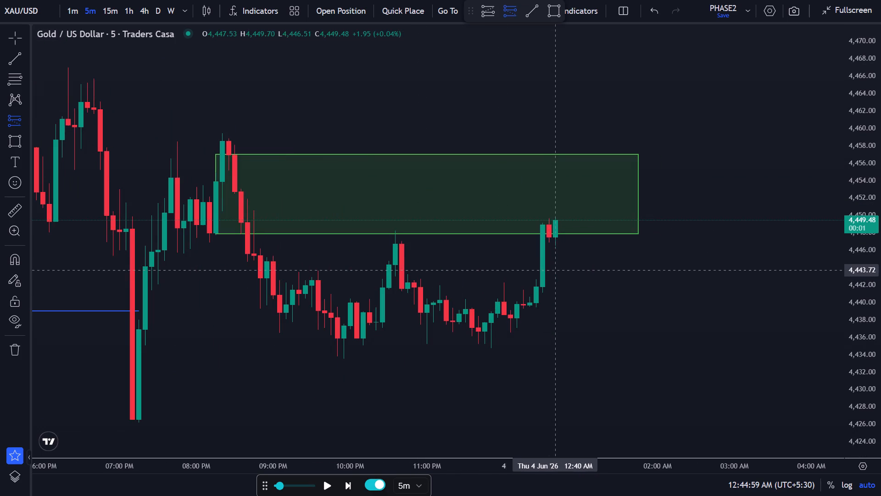
{"action": "left_click", "coordinate": [349, 486]}
{"action": "left_click", "coordinate": [349, 486]}
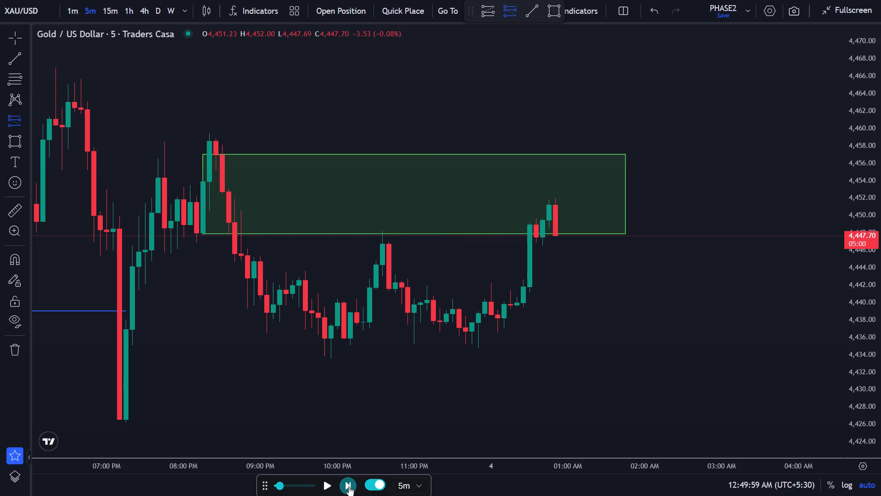
Place a short position at the 12:50 AM candle with entry at about 4,447.54 and stop at about 4,452.88.
{"action": "left_click_drag", "start_coordinate": [564, 269], "coordinate": [443, 284]}
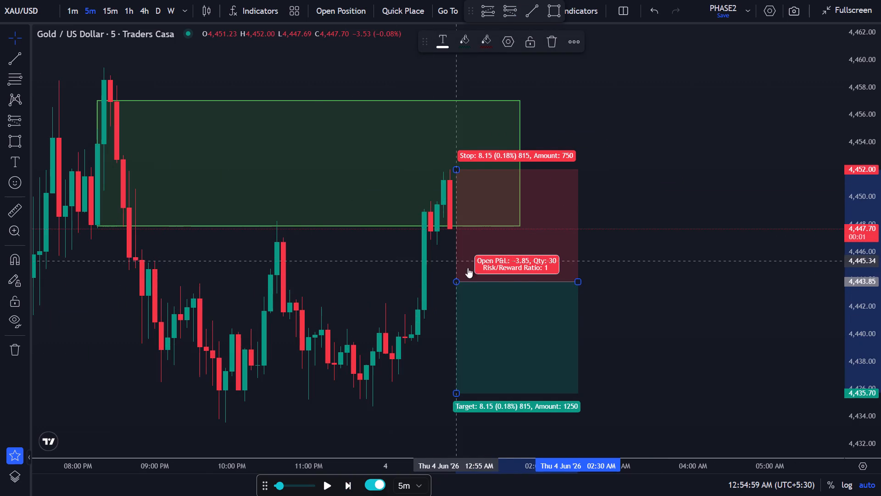
{"action": "left_click_drag", "start_coordinate": [477, 281], "coordinate": [468, 230]}
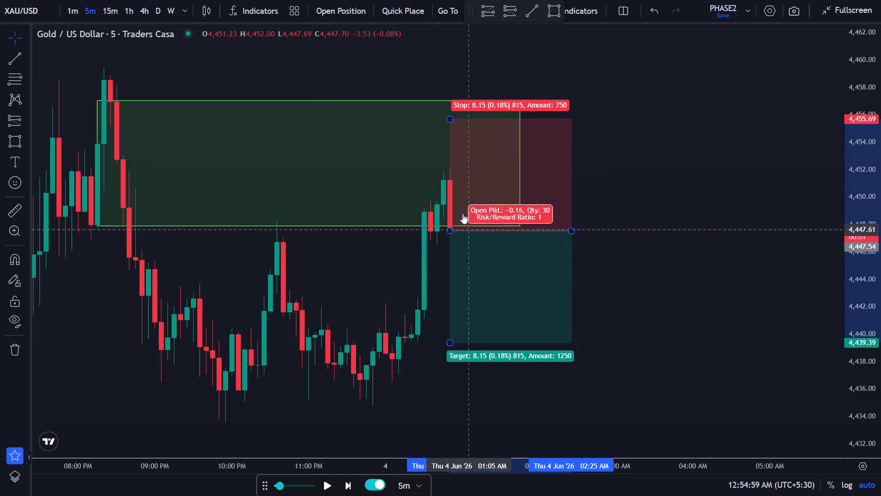
{"action": "left_click_drag", "start_coordinate": [453, 121], "coordinate": [452, 130]}
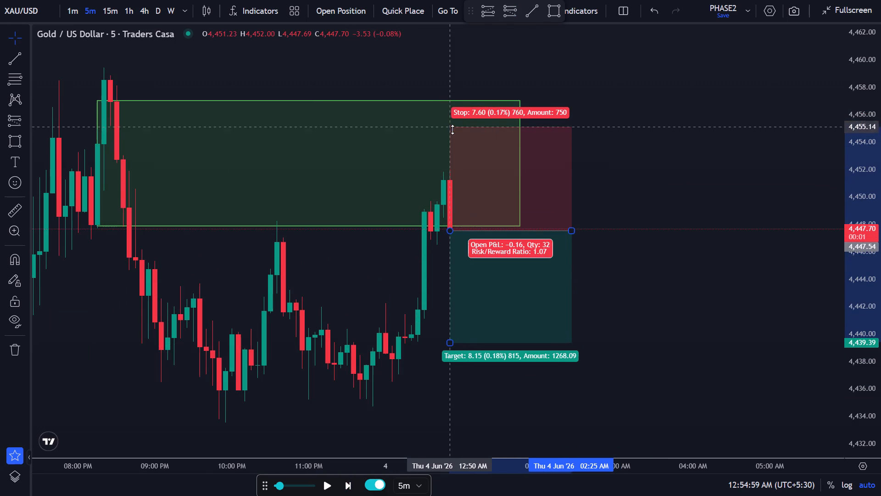
{"action": "left_click_drag", "start_coordinate": [452, 130], "coordinate": [452, 158]}
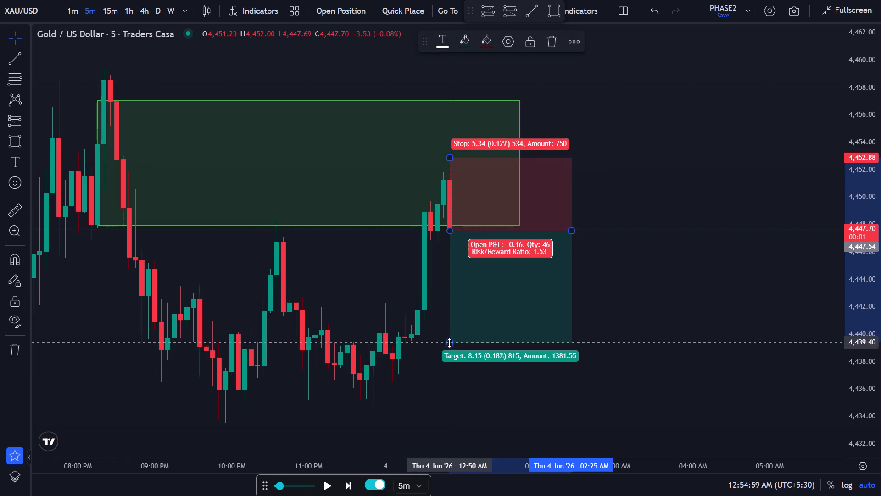
Lower the short position's target to about 4,425.91, just below the 7:10 PM swing low.
{"action": "scroll", "coordinate": [380, 357], "scroll_direction": "down", "scroll_amount": 3}
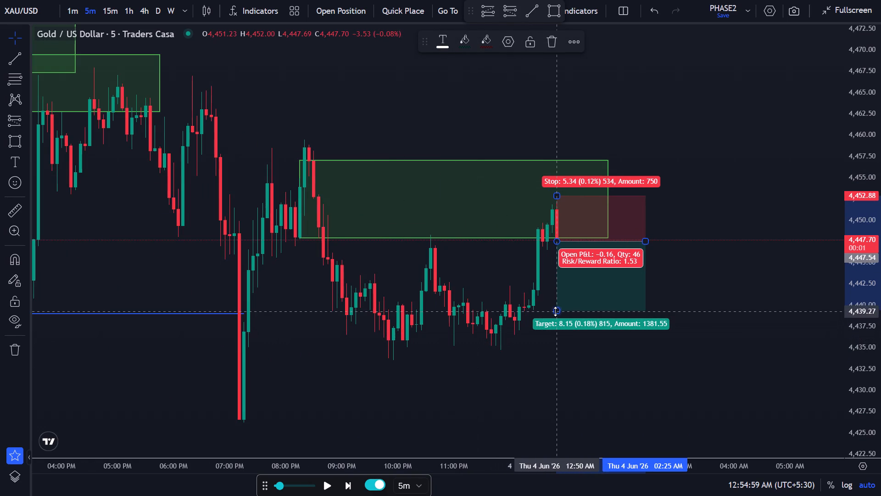
{"action": "left_click_drag", "start_coordinate": [556, 311], "coordinate": [557, 393]}
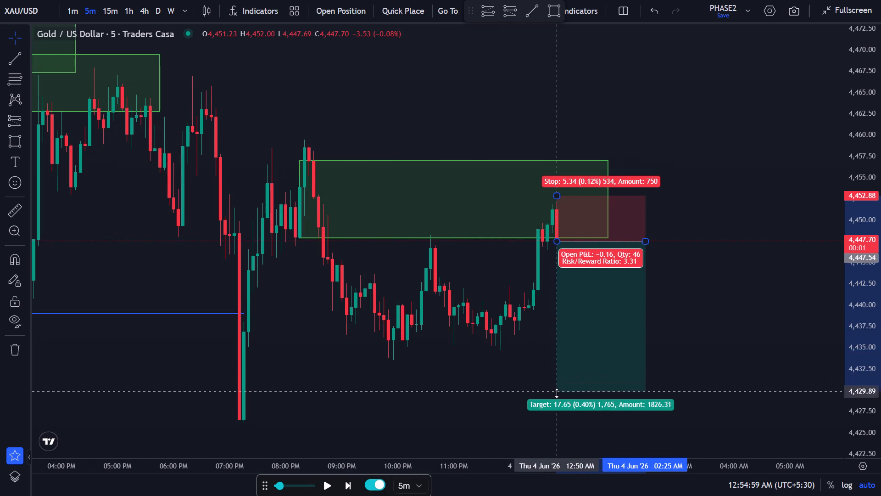
{"action": "left_click_drag", "start_coordinate": [557, 393], "coordinate": [561, 416]}
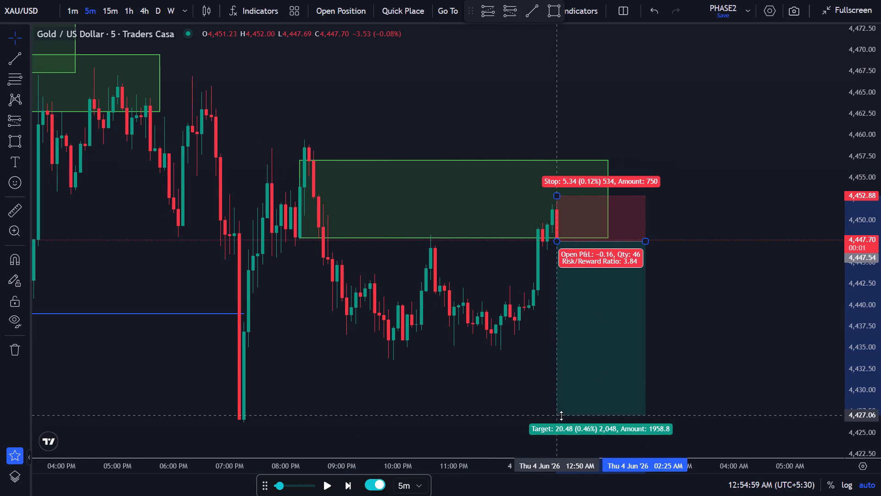
{"action": "left_click_drag", "start_coordinate": [561, 416], "coordinate": [562, 425]}
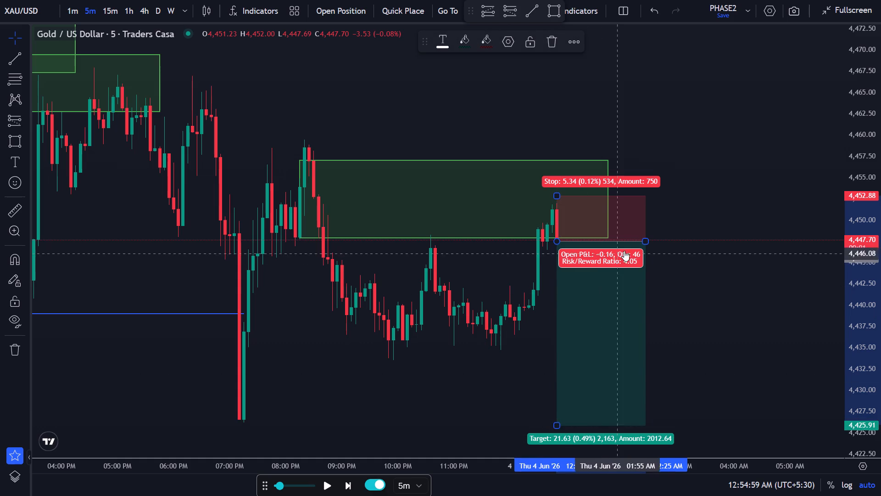
Extend the short position's end time to 2:50 AM on 4 June.
{"action": "left_click", "coordinate": [642, 238]}
{"action": "left_click_drag", "start_coordinate": [645, 241], "coordinate": [662, 240]}
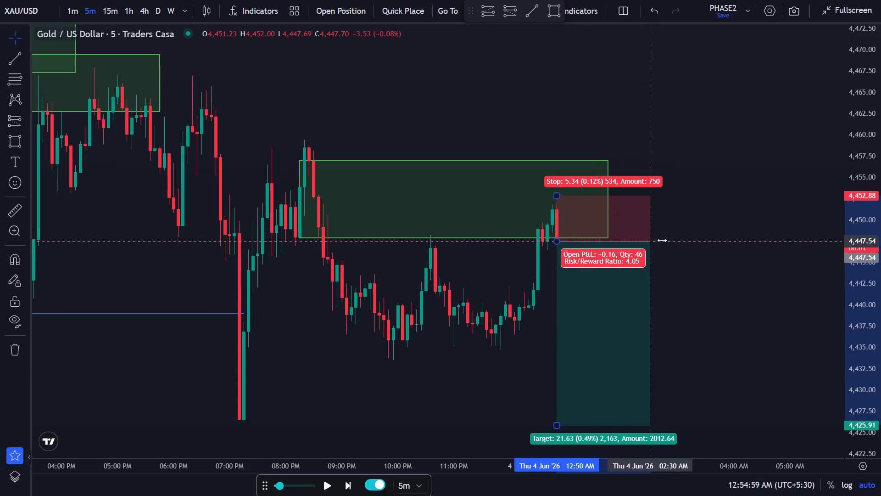
{"action": "left_click_drag", "start_coordinate": [662, 240], "coordinate": [670, 239]}
Raise the short position's stop to about 4,455.59, near the supply zone's upper edge.
{"action": "left_click_drag", "start_coordinate": [558, 197], "coordinate": [557, 187]}
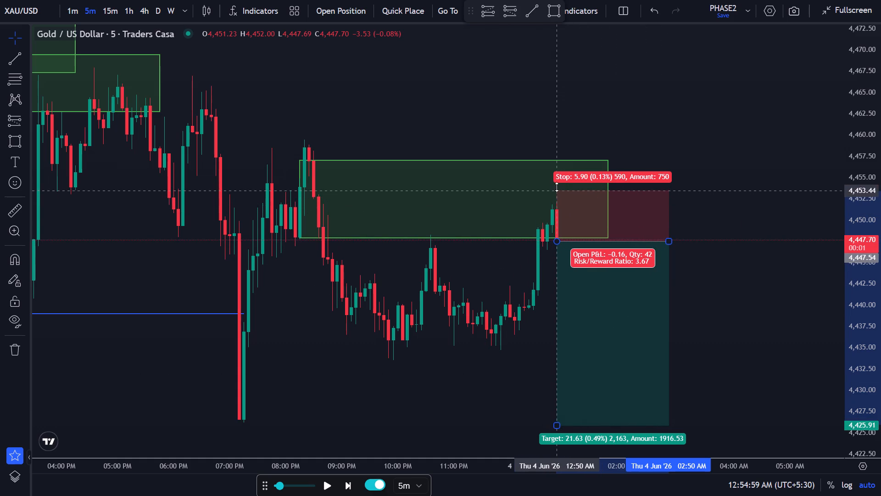
{"action": "left_click_drag", "start_coordinate": [557, 187], "coordinate": [557, 173]}
{"action": "left_click", "coordinate": [696, 176]}
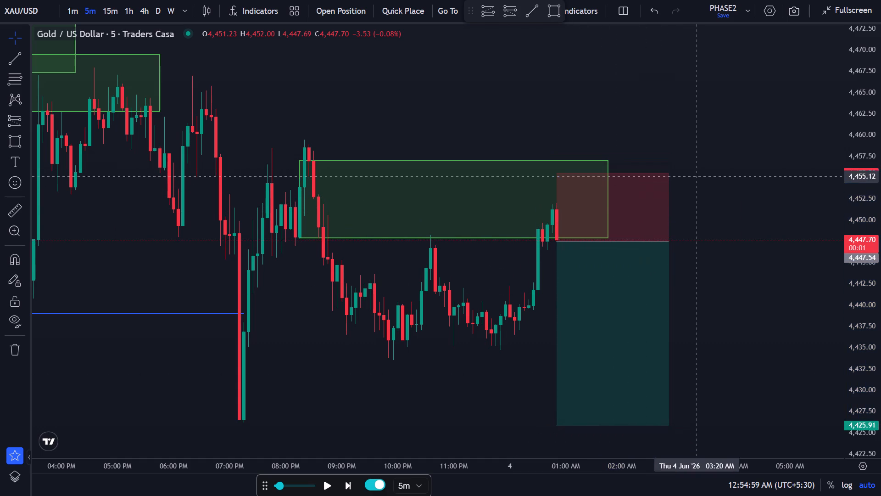
Advance the 5-minute replay past 2:40 AM on 4 June to play out the short position.
{"action": "scroll", "coordinate": [597, 314], "scroll_direction": "up", "scroll_amount": 4}
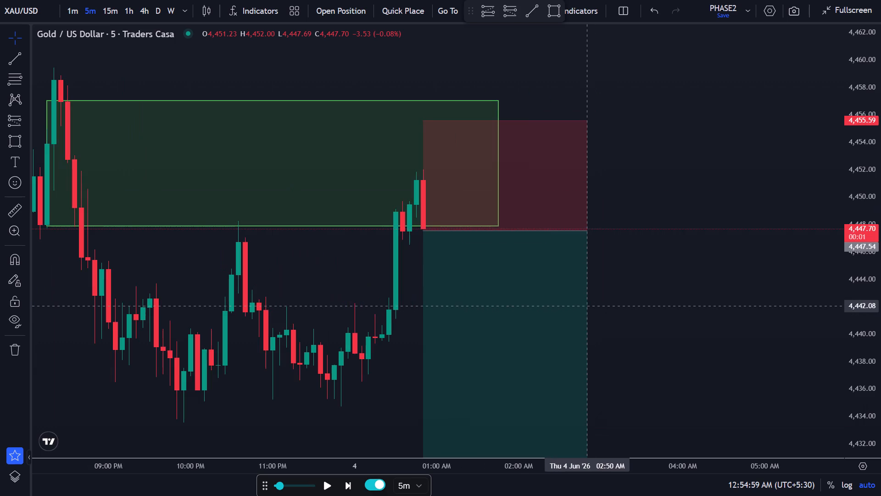
{"action": "scroll", "coordinate": [566, 315], "scroll_direction": "down", "scroll_amount": 1}
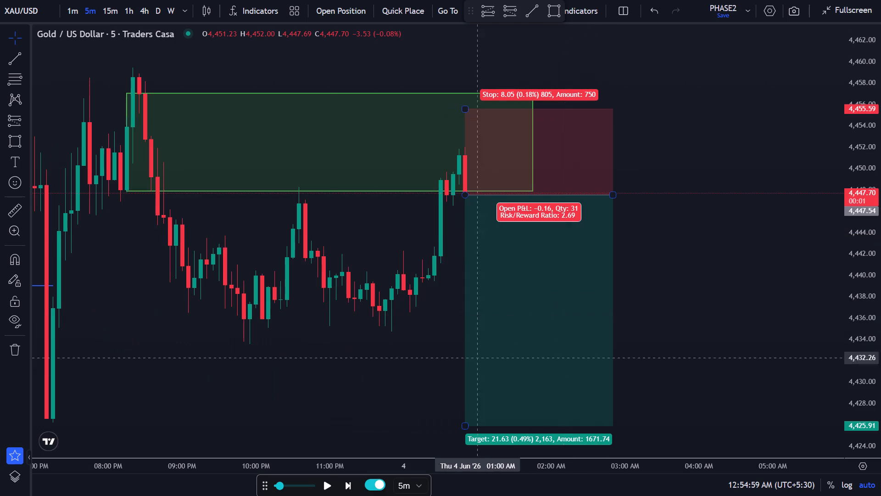
{"action": "triple_click", "coordinate": [347, 484]}
{"action": "triple_click", "coordinate": [347, 484]}
{"action": "triple_click", "coordinate": [347, 484]}
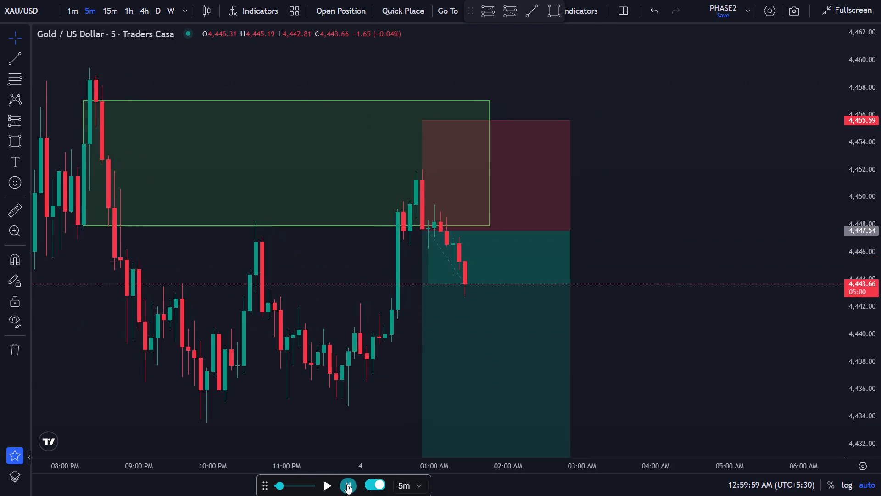
{"action": "triple_click", "coordinate": [347, 484]}
{"action": "triple_click", "coordinate": [347, 484]}
{"action": "triple_click", "coordinate": [347, 484]}
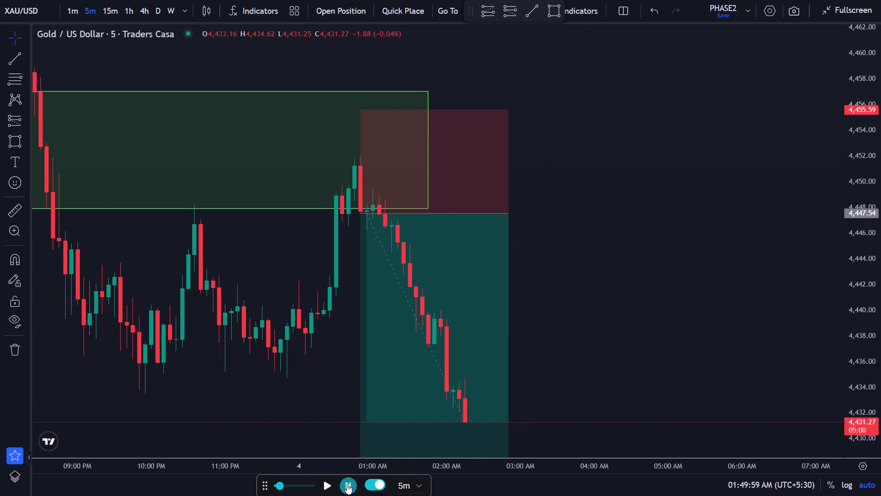
{"action": "triple_click", "coordinate": [347, 484]}
{"action": "triple_click", "coordinate": [347, 484]}
{"action": "triple_click", "coordinate": [347, 484]}
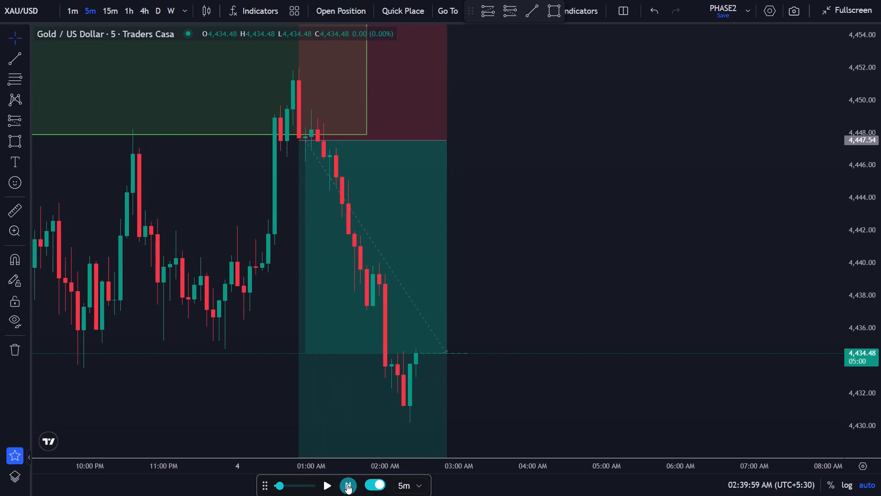
Advance the 5-minute replay to 3:59 AM on 4 June to keep playing out the short position.
{"action": "triple_click", "coordinate": [347, 484]}
{"action": "triple_click", "coordinate": [347, 484]}
{"action": "left_click", "coordinate": [347, 484]}
{"action": "triple_click", "coordinate": [347, 484]}
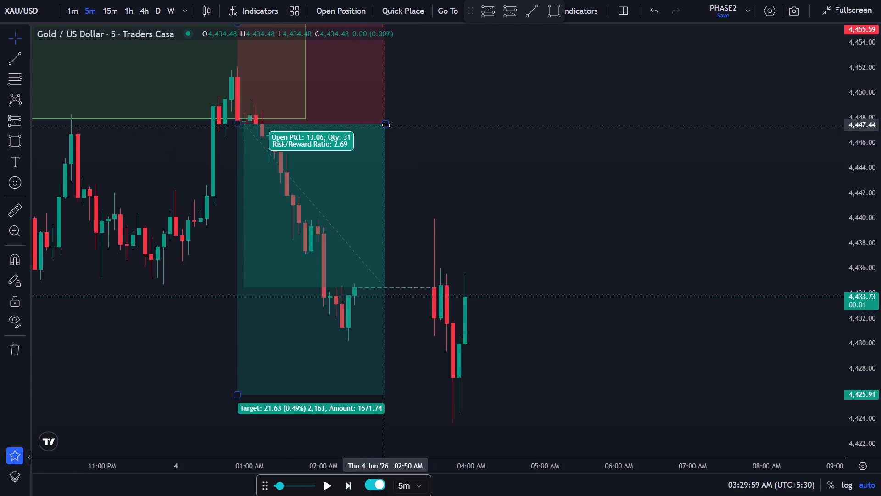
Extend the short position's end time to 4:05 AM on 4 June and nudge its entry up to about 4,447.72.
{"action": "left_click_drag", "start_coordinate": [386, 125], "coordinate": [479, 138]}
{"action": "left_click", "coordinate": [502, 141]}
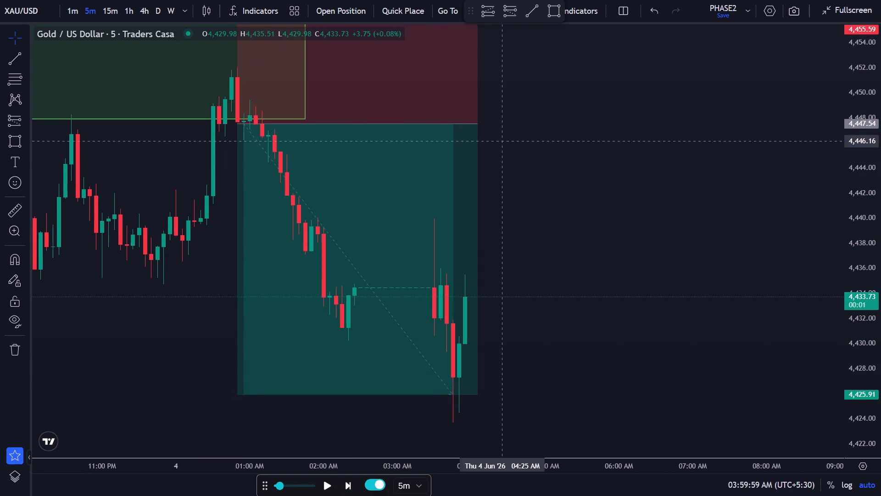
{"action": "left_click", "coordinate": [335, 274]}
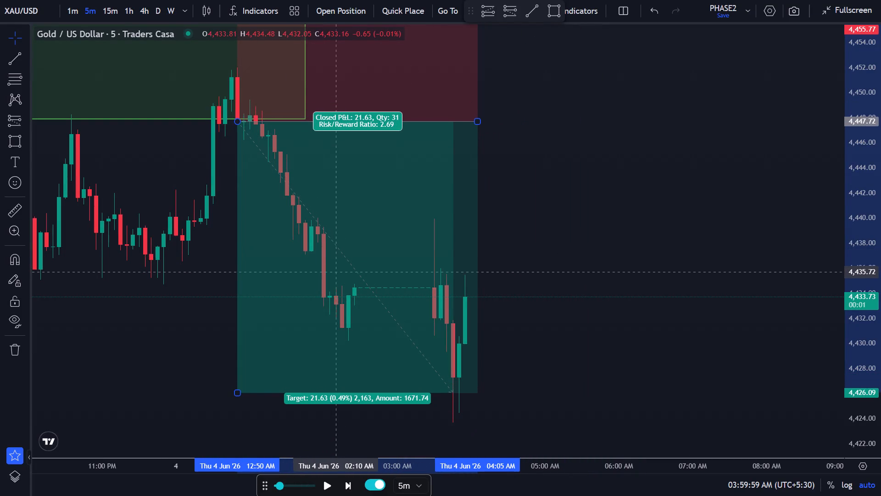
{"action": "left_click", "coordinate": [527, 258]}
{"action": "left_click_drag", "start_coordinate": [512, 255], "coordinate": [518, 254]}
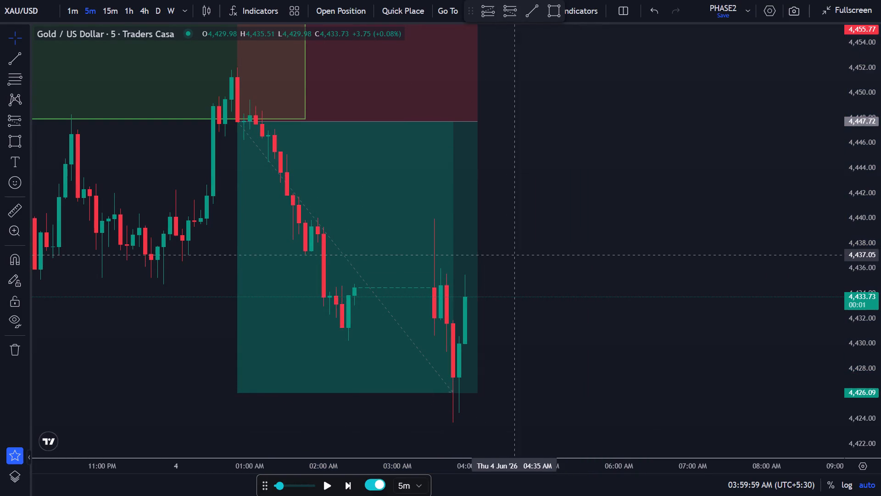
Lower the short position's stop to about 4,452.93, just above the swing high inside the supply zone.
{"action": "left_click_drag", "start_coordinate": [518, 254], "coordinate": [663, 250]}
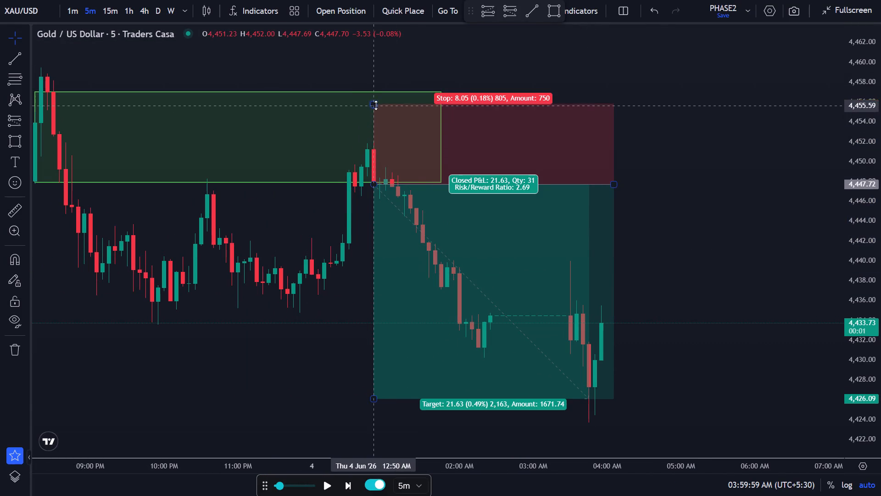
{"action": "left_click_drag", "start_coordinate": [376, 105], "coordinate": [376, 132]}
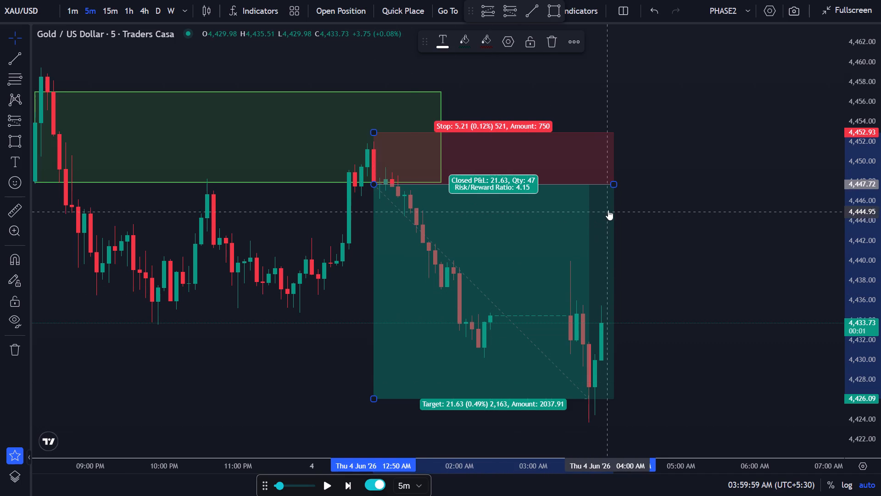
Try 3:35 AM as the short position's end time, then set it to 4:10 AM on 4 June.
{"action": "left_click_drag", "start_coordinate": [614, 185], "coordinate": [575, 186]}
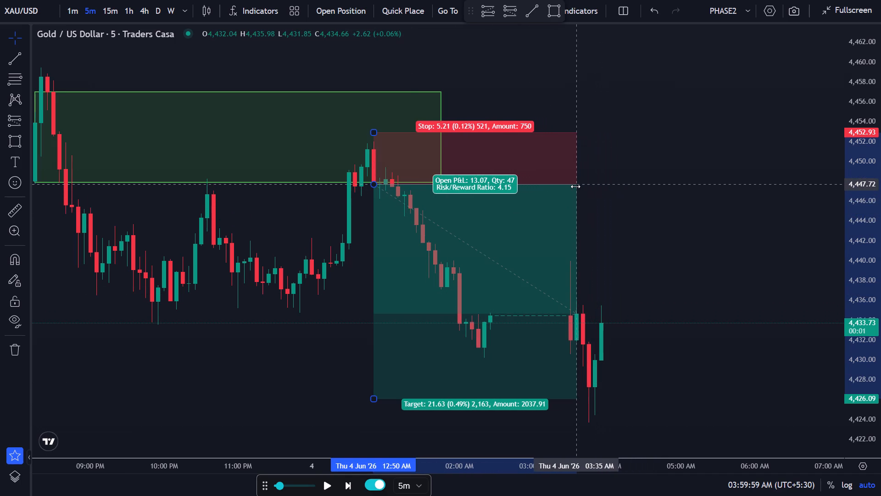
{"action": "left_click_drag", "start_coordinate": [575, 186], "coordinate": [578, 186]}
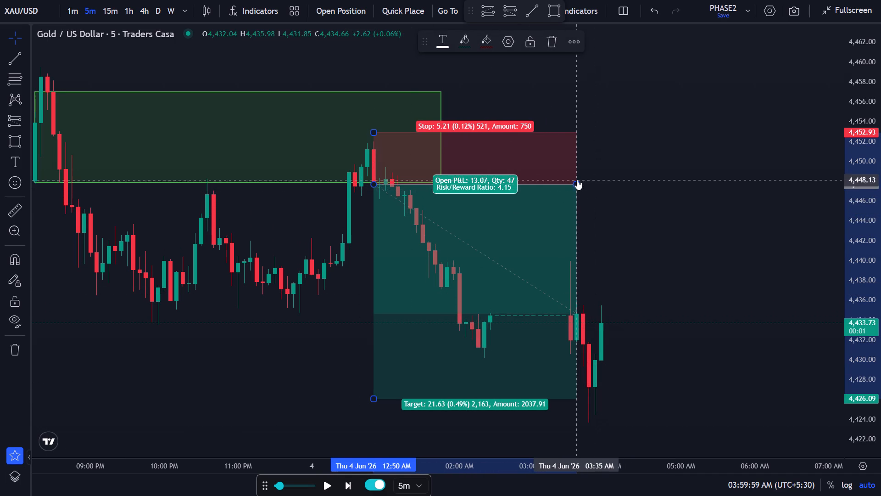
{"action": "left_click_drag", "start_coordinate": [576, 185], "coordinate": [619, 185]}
Delete the short position that starts at 12:50 AM on 4 June.
{"action": "left_click", "coordinate": [530, 217]}
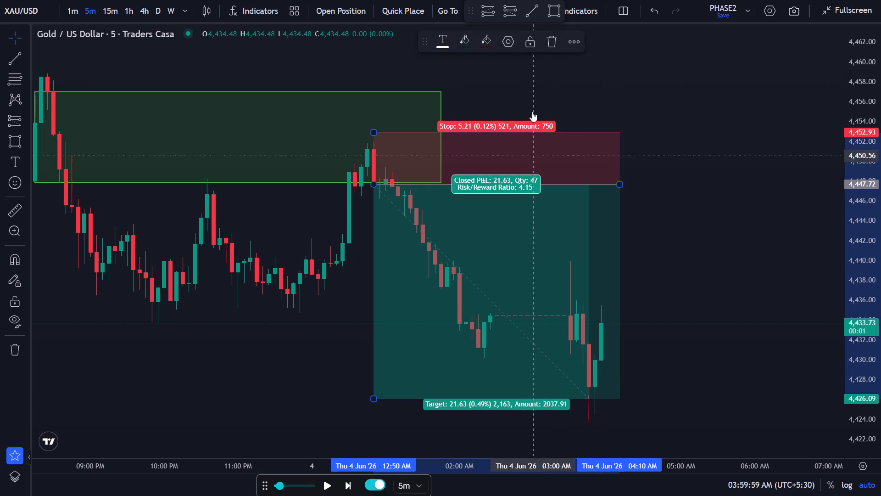
{"action": "left_click", "coordinate": [555, 48]}
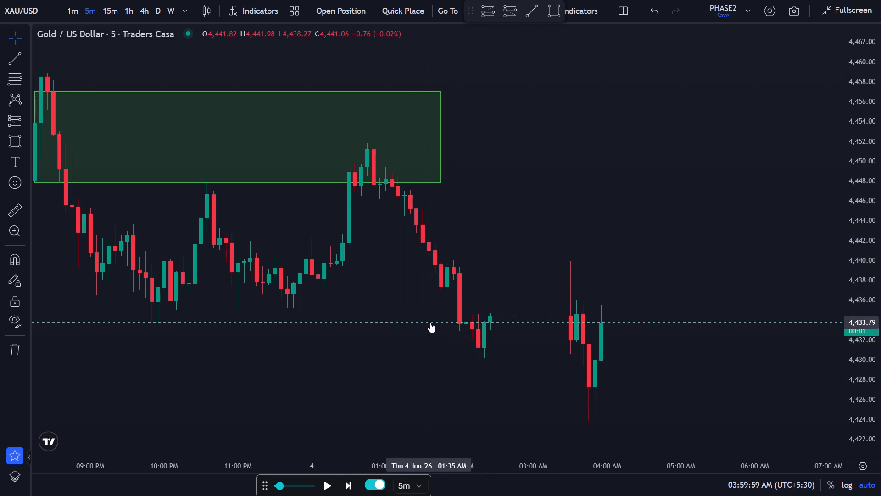
On the 15-minute chart, mark the structure break with a trend line at about 4,426.53 from 7:15 PM on 3 June to 3:45 AM.
{"action": "scroll", "coordinate": [373, 337], "scroll_direction": "down", "scroll_amount": 4}
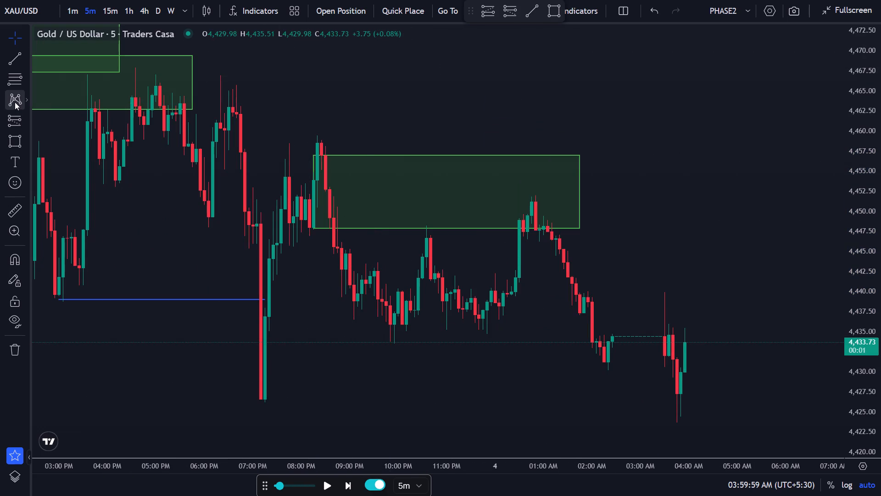
{"action": "left_click", "coordinate": [109, 11]}
{"action": "scroll", "coordinate": [618, 287], "scroll_direction": "up", "scroll_amount": 3}
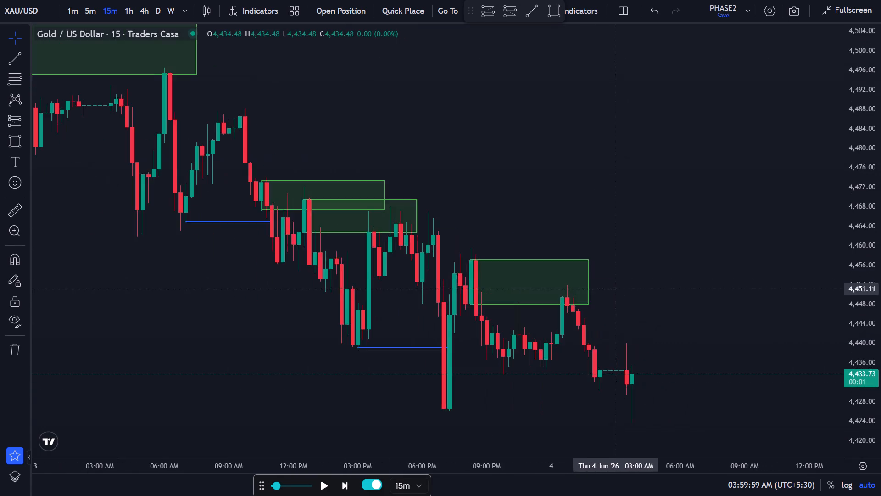
{"action": "scroll", "coordinate": [617, 290], "scroll_direction": "up", "scroll_amount": 7}
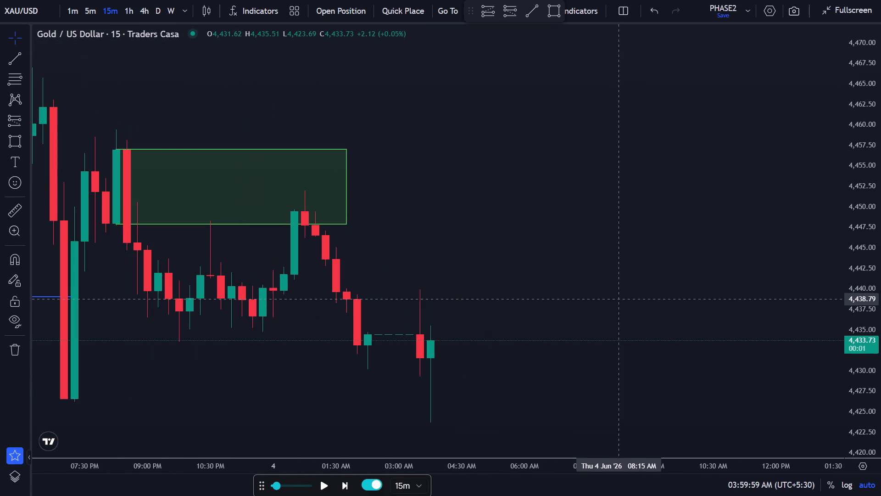
{"action": "left_click_drag", "start_coordinate": [439, 239], "coordinate": [552, 243]}
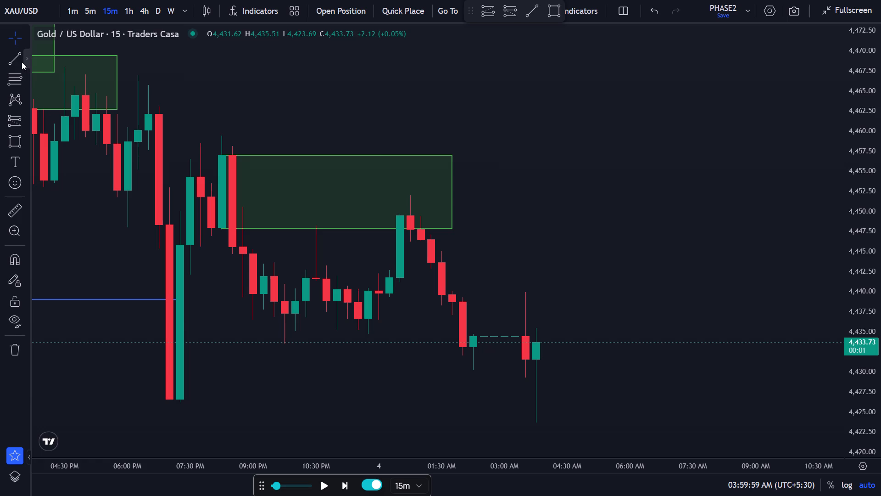
{"action": "left_click", "coordinate": [21, 61]}
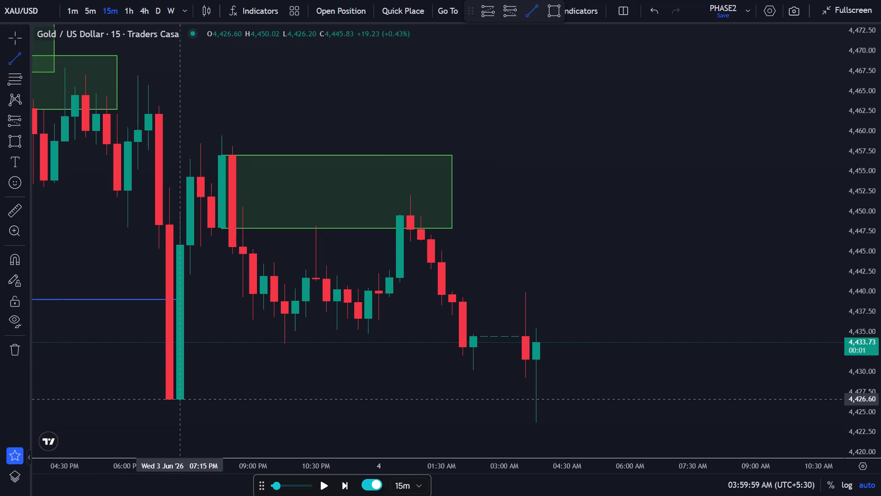
{"action": "left_click", "coordinate": [184, 400]}
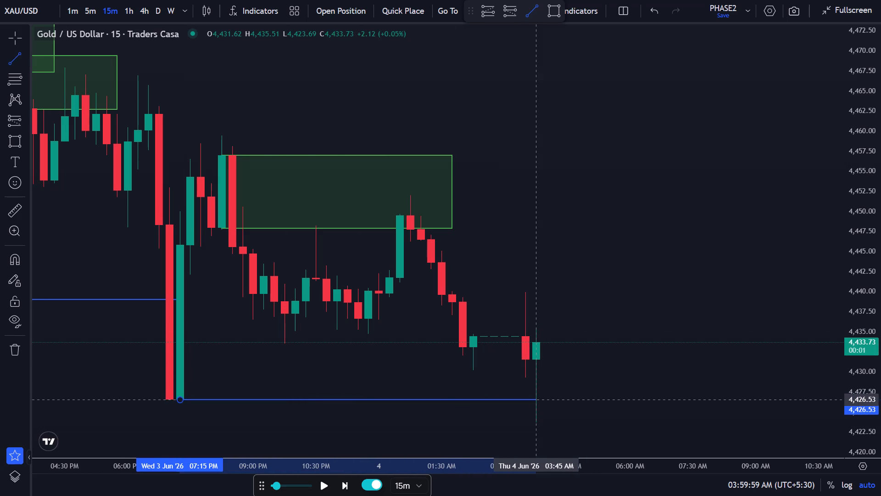
{"action": "left_click", "coordinate": [540, 400]}
{"action": "left_click", "coordinate": [549, 390]}
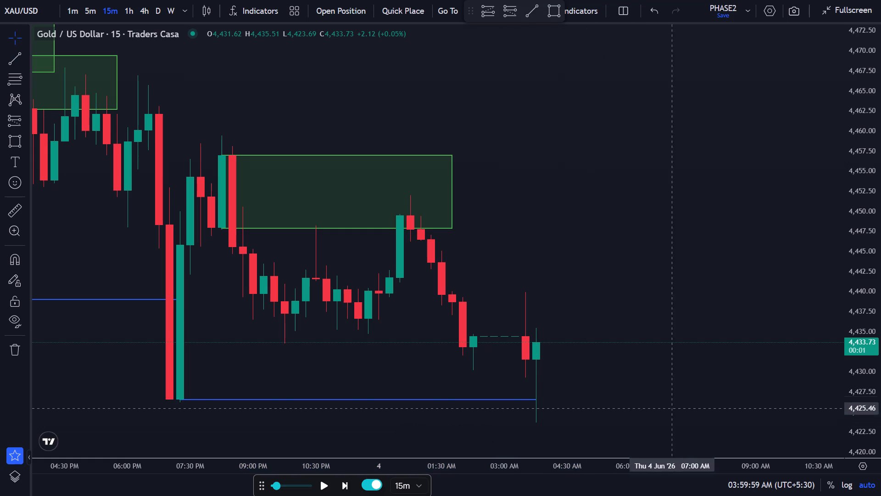
Draw a supply-zone rectangle over the 12:30 AM bullish candle on 4 June, from about 4,449.43 down to 4,441, extending to 5:30 AM.
{"action": "scroll", "coordinate": [589, 341], "scroll_direction": "up", "scroll_amount": 2}
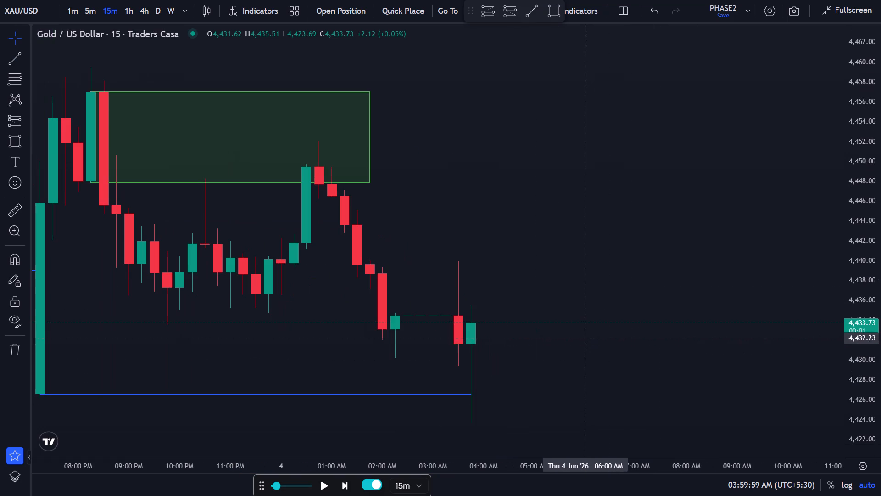
{"action": "scroll", "coordinate": [575, 339], "scroll_direction": "down", "scroll_amount": 1}
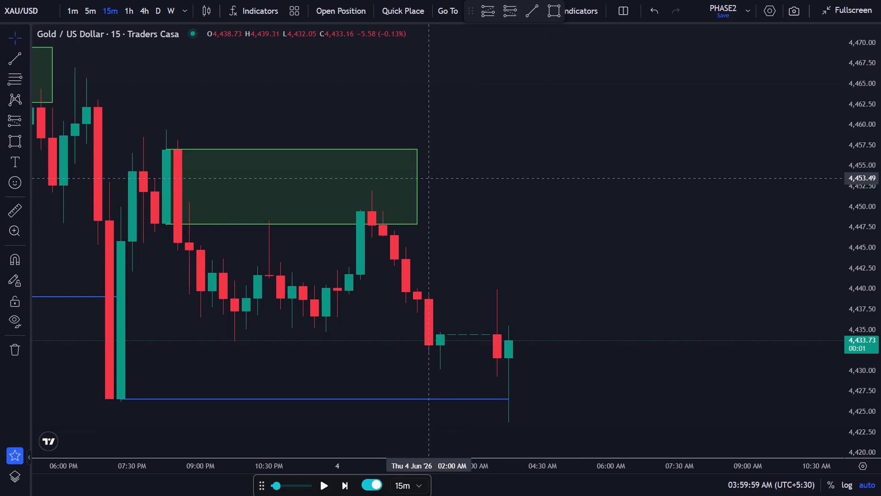
{"action": "left_click", "coordinate": [13, 135]}
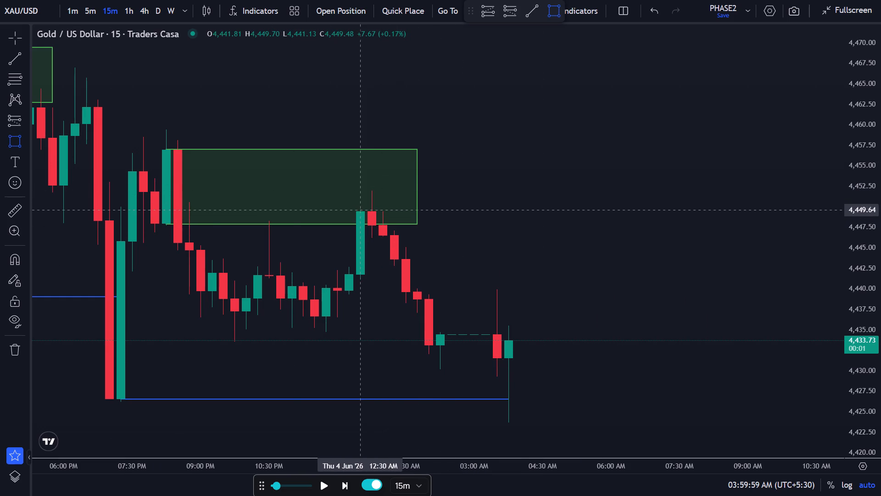
{"action": "left_click", "coordinate": [358, 211]}
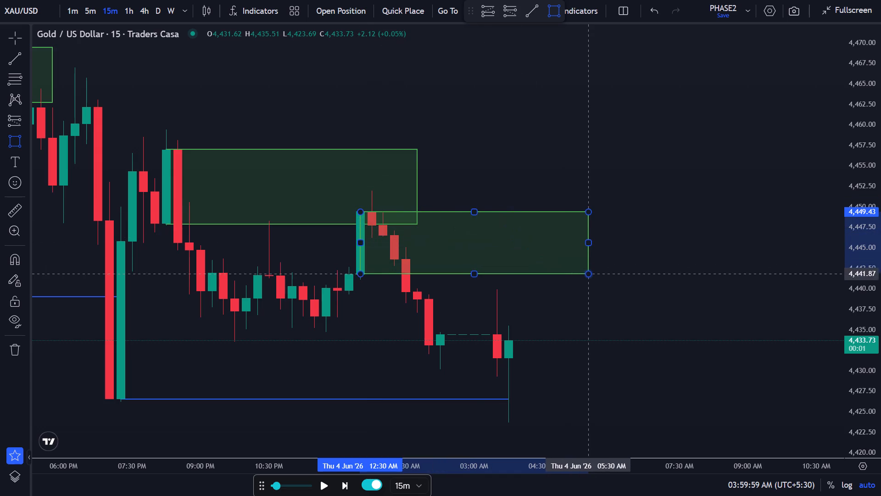
{"action": "left_click", "coordinate": [592, 278]}
{"action": "left_click", "coordinate": [624, 269]}
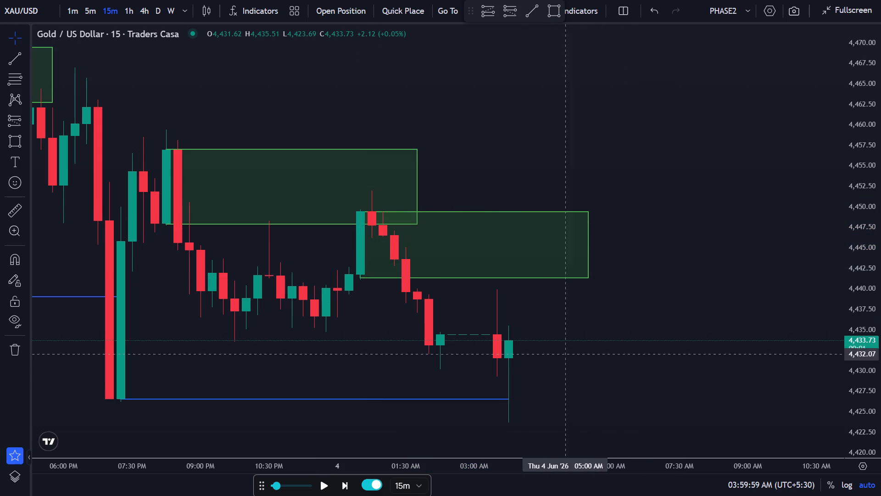
Advance the 15-minute replay to 5:44 AM on 4 June to see how price reacts at the new supply zone.
{"action": "left_click", "coordinate": [342, 482]}
{"action": "left_click", "coordinate": [342, 482]}
{"action": "left_click", "coordinate": [342, 482]}
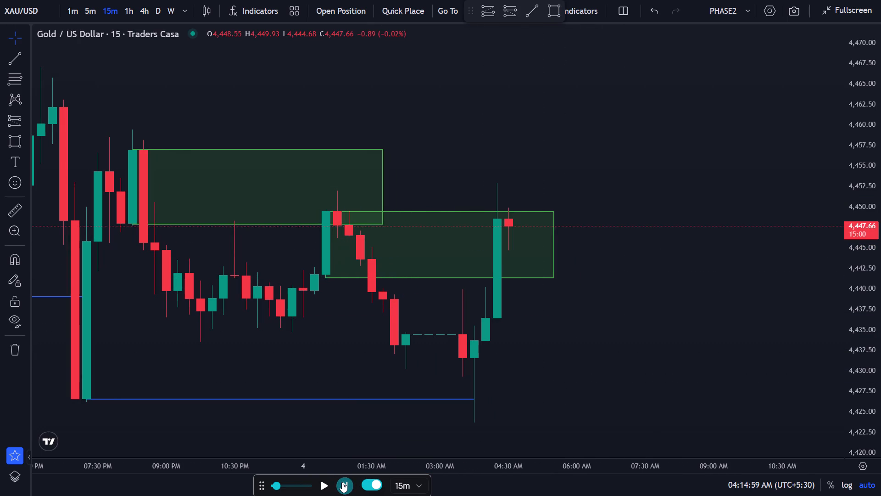
{"action": "left_click", "coordinate": [342, 482]}
{"action": "left_click", "coordinate": [342, 482]}
{"action": "left_click", "coordinate": [342, 482]}
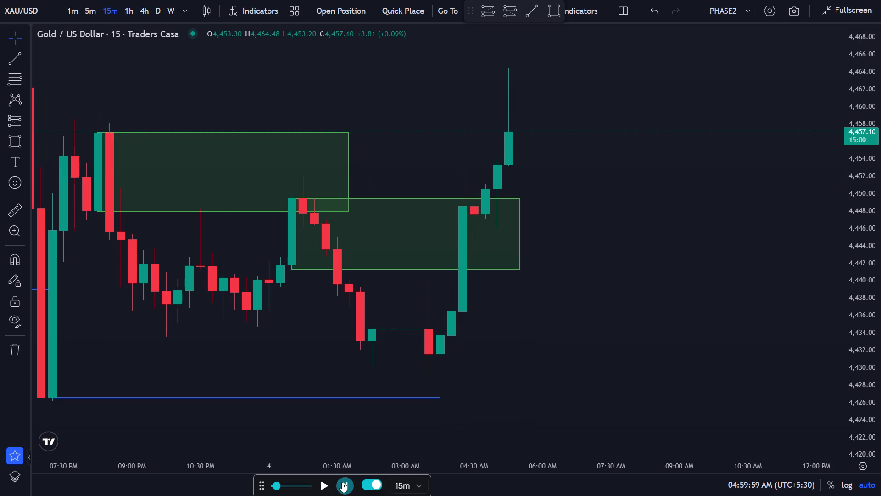
{"action": "left_click", "coordinate": [342, 482]}
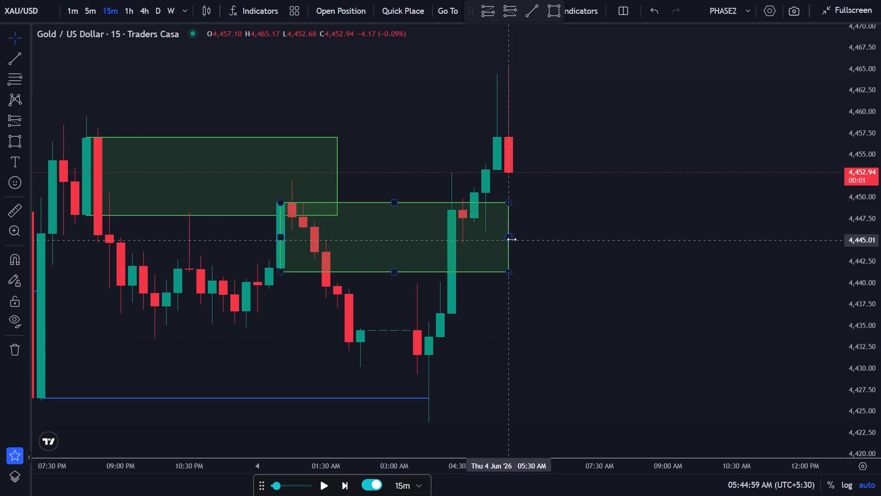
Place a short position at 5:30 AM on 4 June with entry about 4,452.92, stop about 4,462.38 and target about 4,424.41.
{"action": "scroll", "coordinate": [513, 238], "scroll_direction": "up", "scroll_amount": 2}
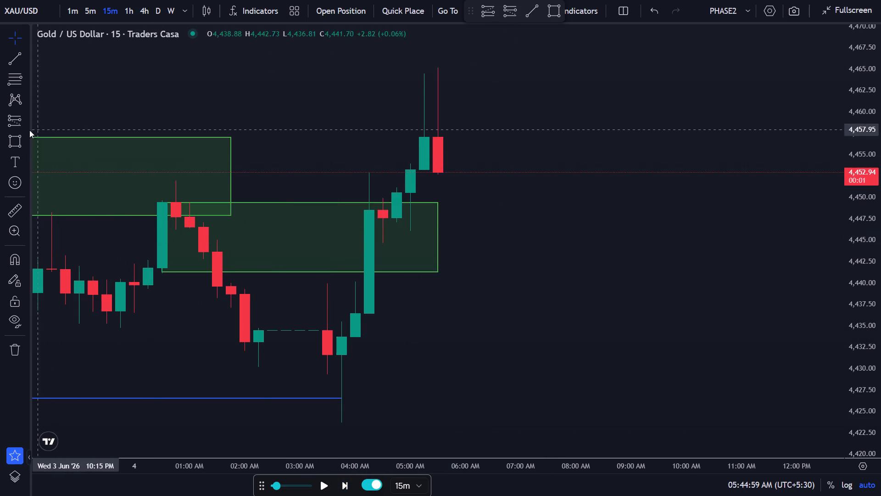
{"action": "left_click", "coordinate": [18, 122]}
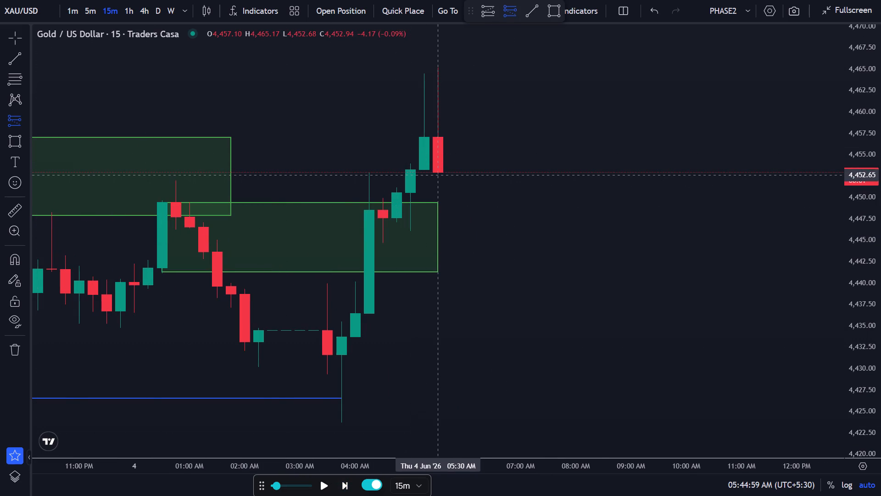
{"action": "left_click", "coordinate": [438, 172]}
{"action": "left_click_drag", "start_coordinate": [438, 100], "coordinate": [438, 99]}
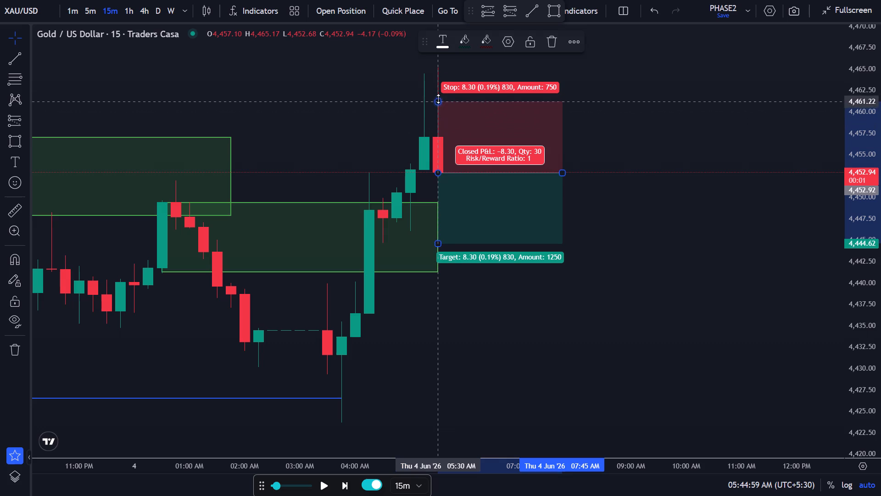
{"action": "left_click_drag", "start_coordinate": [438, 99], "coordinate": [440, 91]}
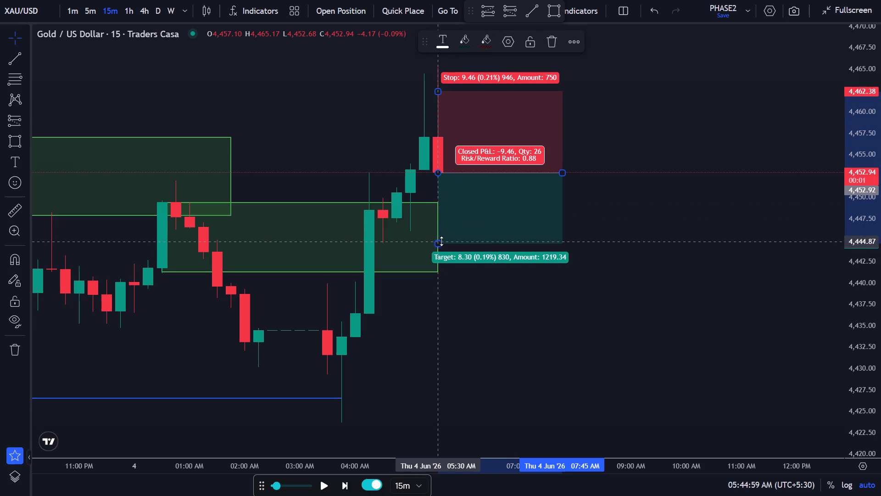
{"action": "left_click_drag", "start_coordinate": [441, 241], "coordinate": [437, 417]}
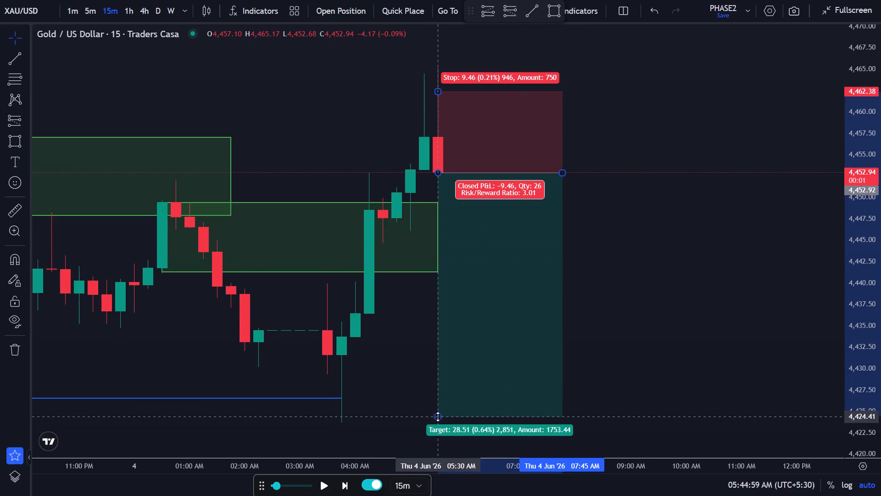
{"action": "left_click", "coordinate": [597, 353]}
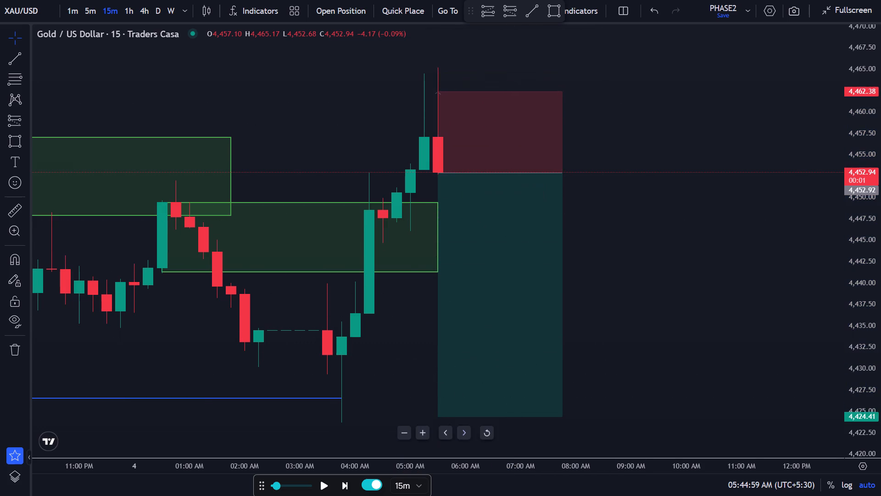
Advance the 15-minute replay to 7:14 AM on 4 June to play out the short position.
{"action": "left_click", "coordinate": [335, 483]}
{"action": "left_click", "coordinate": [340, 485]}
{"action": "left_click", "coordinate": [340, 485]}
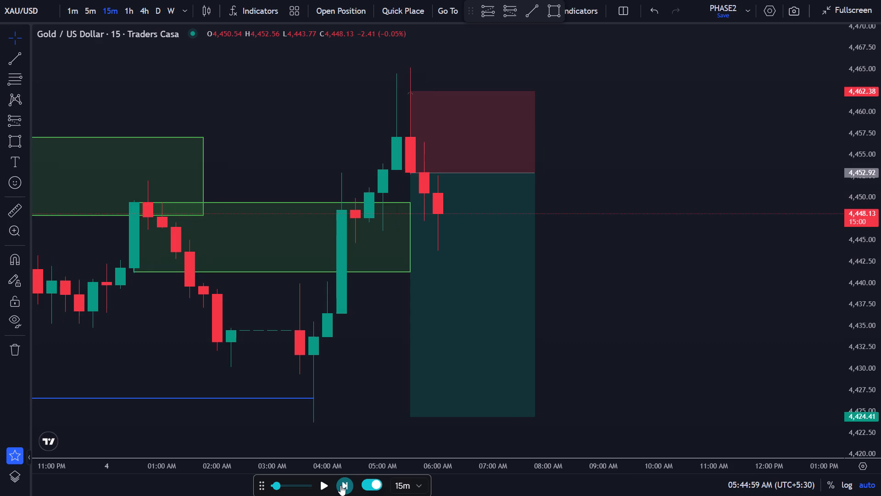
{"action": "left_click", "coordinate": [340, 485]}
{"action": "left_click", "coordinate": [340, 485]}
{"action": "left_click", "coordinate": [340, 485]}
{"action": "left_click", "coordinate": [341, 486]}
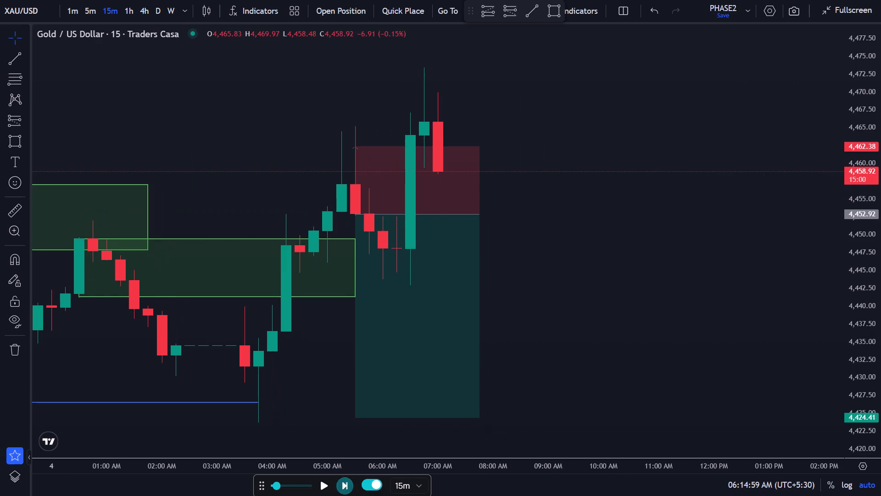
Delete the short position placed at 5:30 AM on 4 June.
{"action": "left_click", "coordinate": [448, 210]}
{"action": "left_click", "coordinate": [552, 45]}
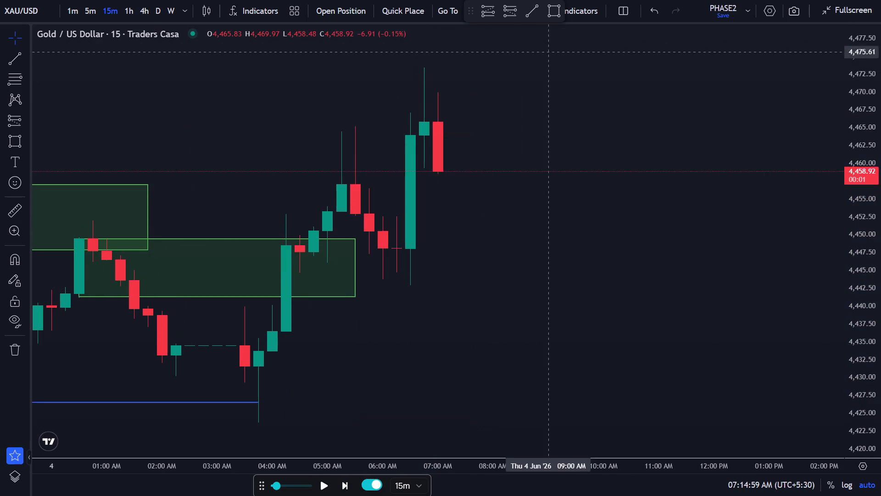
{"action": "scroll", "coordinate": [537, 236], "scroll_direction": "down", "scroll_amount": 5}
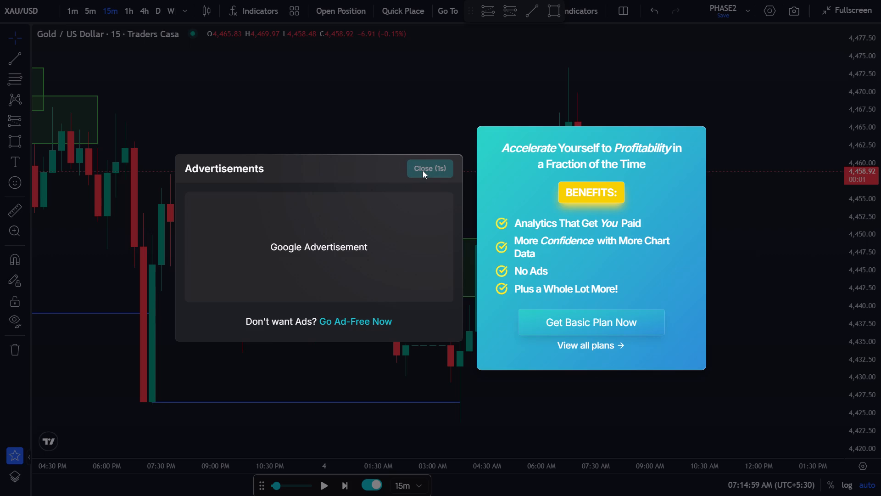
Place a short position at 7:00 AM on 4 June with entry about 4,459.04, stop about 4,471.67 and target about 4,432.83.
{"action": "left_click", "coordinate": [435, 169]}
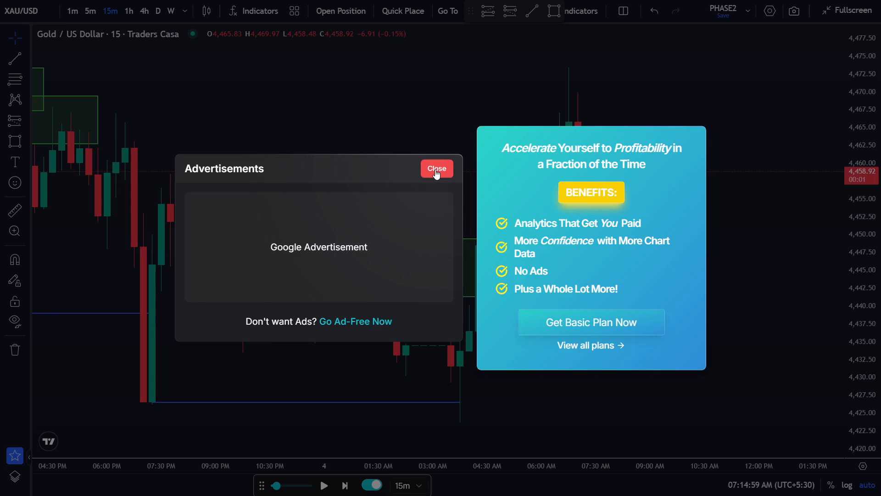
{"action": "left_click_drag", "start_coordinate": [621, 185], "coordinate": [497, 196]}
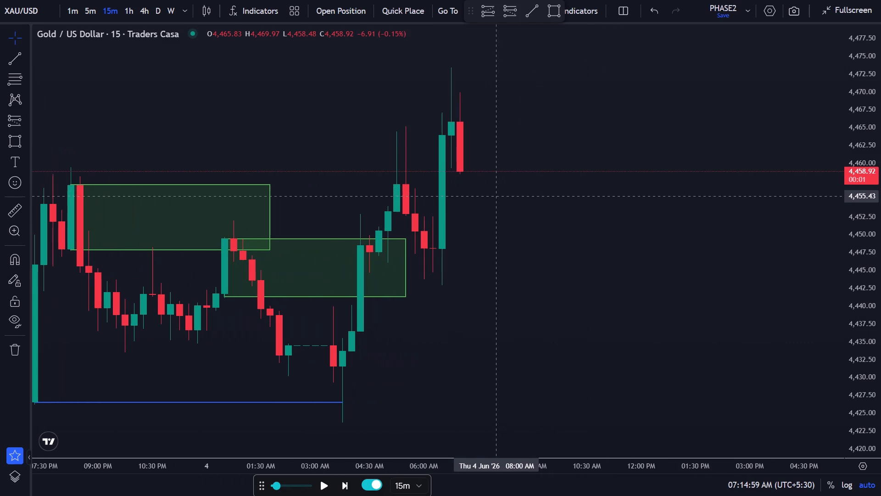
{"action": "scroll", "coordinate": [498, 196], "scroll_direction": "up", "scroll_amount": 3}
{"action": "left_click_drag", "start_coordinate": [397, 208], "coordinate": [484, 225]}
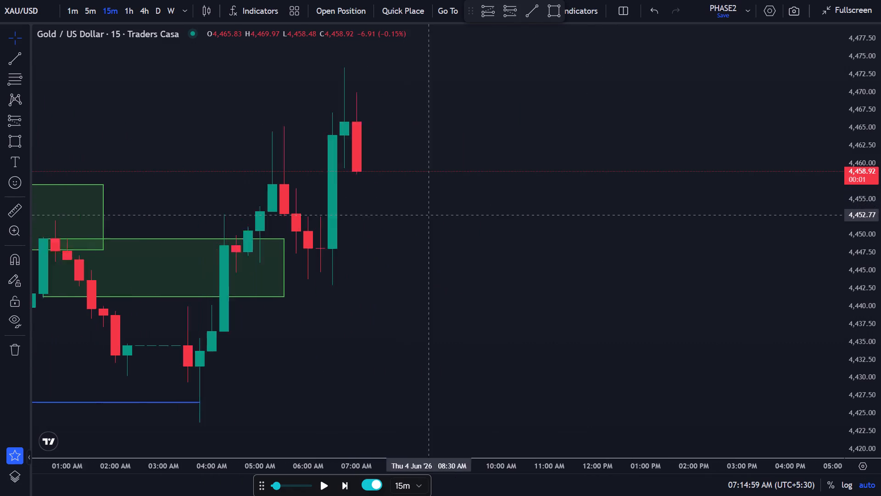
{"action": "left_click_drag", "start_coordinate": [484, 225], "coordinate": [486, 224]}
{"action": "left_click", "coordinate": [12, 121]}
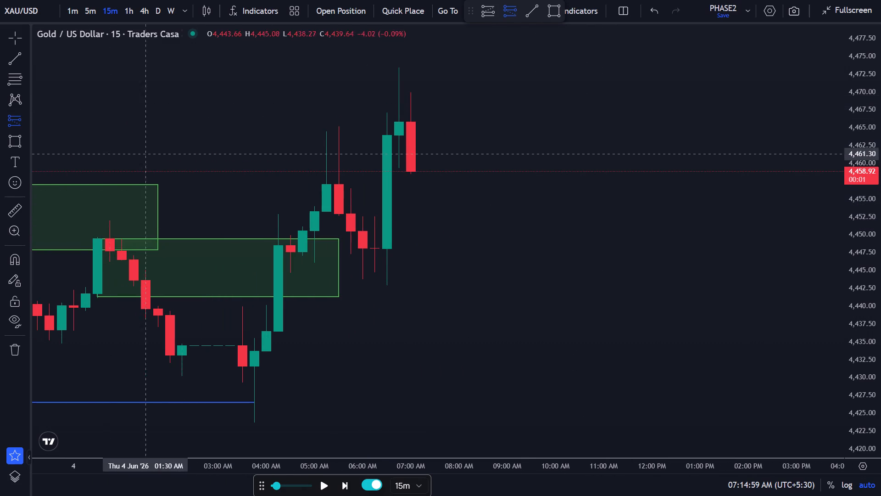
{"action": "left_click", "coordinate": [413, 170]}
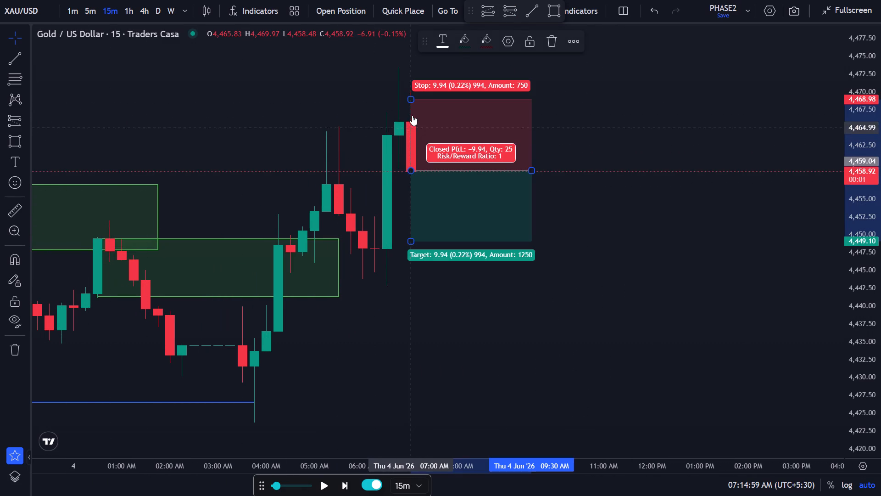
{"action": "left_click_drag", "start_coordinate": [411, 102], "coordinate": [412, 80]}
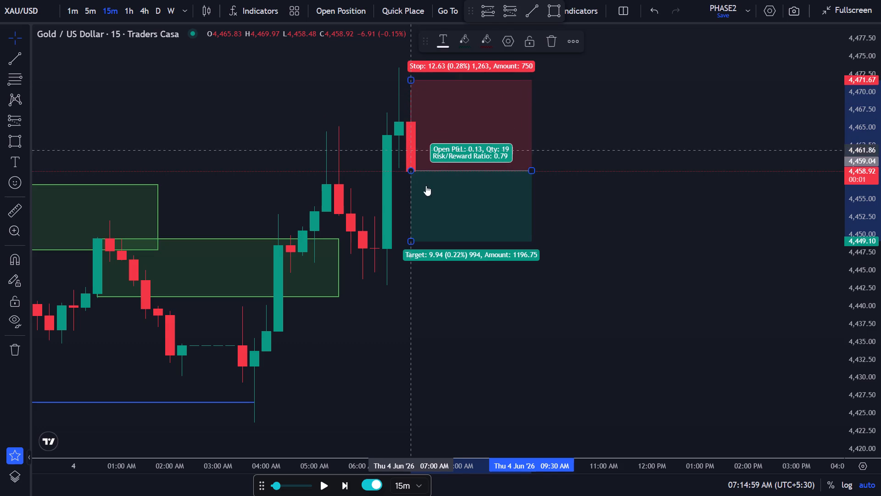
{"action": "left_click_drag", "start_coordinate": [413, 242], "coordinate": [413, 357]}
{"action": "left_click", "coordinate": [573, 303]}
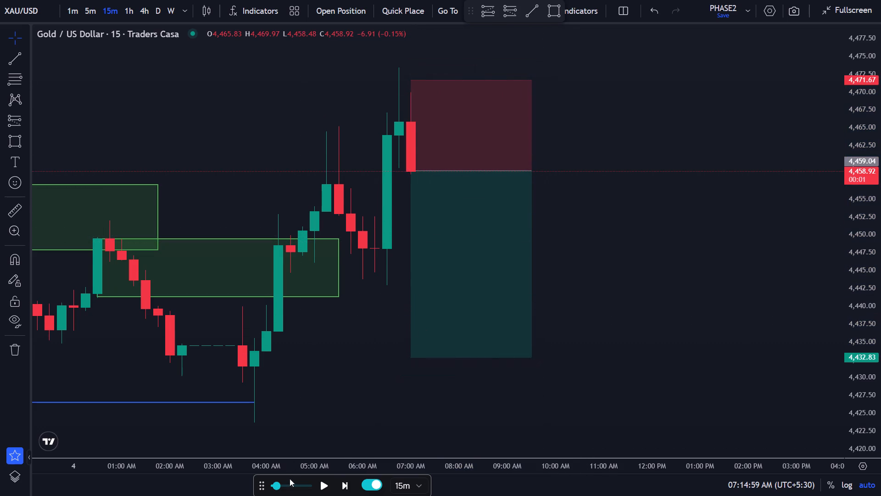
Advance the 15-minute replay to 8:59 AM on 4 June to play out the short position.
{"action": "left_click", "coordinate": [339, 486]}
{"action": "left_click", "coordinate": [339, 486]}
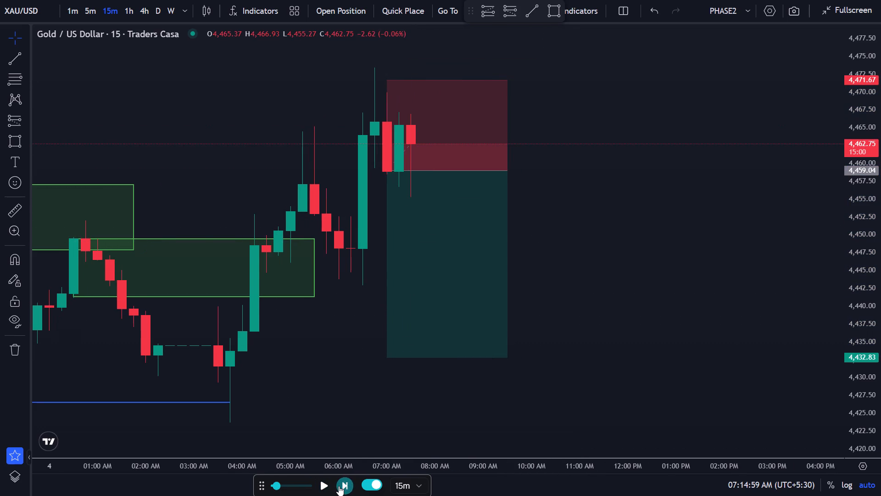
{"action": "left_click", "coordinate": [339, 486]}
{"action": "left_click", "coordinate": [339, 486]}
{"action": "double_click", "coordinate": [339, 486]}
{"action": "left_click", "coordinate": [339, 486]}
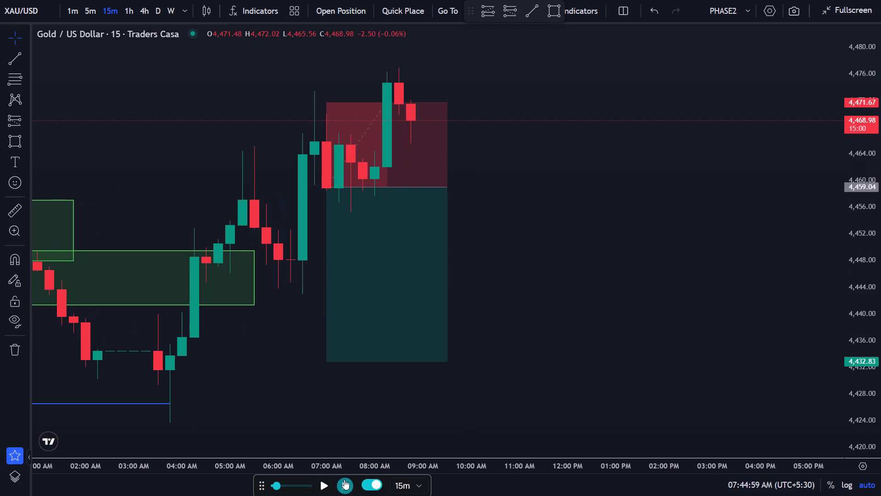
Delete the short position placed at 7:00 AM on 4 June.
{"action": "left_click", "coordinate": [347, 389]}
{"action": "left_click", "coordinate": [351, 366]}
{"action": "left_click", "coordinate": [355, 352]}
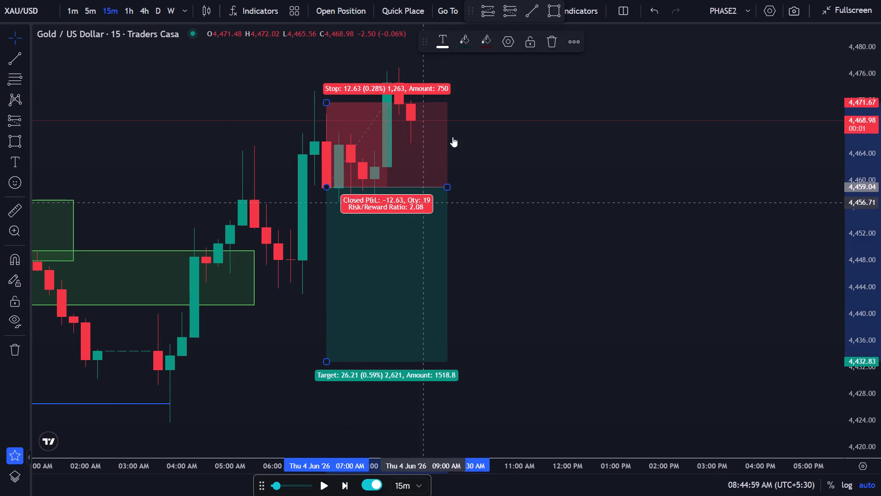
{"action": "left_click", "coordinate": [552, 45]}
Extend the 4,473.37–4,467.34 supply zone from 3 June forward in time to 11:15 AM on 4 June.
{"action": "scroll", "coordinate": [551, 210], "scroll_direction": "down", "scroll_amount": 1}
{"action": "scroll", "coordinate": [551, 211], "scroll_direction": "up", "scroll_amount": 1}
{"action": "scroll", "coordinate": [551, 213], "scroll_direction": "down", "scroll_amount": 7}
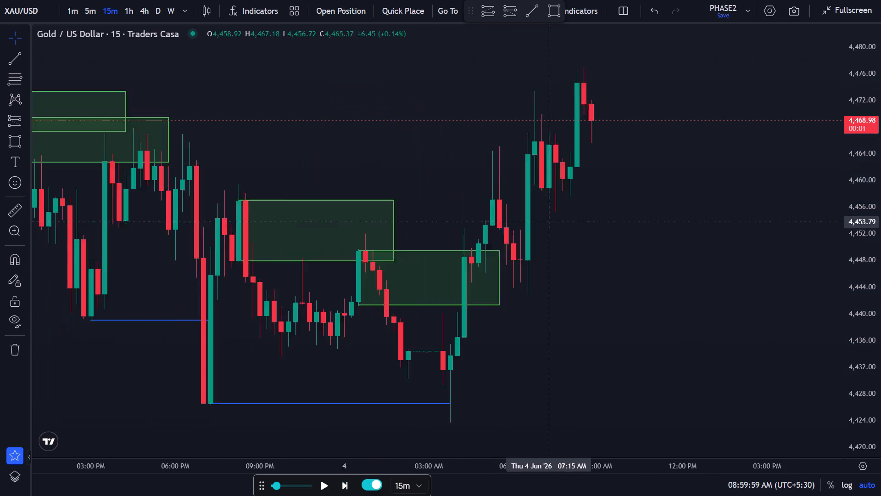
{"action": "scroll", "coordinate": [550, 222], "scroll_direction": "down", "scroll_amount": 4}
{"action": "scroll", "coordinate": [549, 223], "scroll_direction": "up", "scroll_amount": 3}
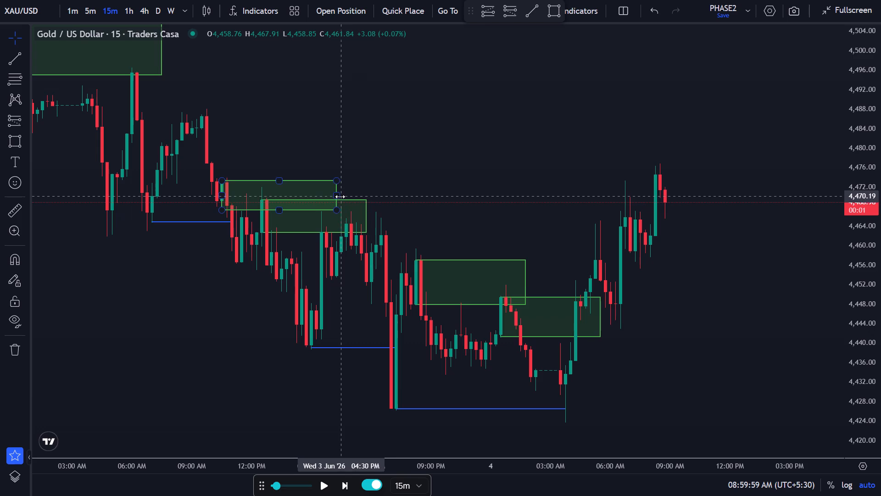
{"action": "left_click_drag", "start_coordinate": [333, 197], "coordinate": [563, 198]}
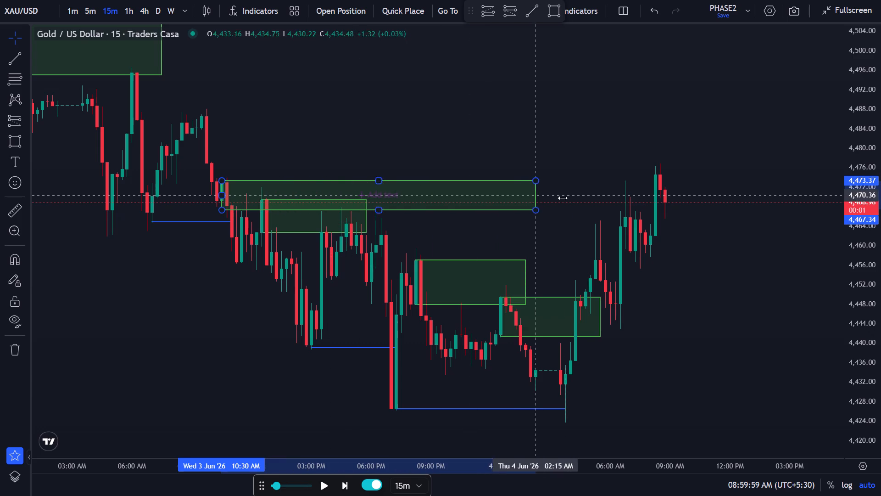
{"action": "left_click_drag", "start_coordinate": [563, 198], "coordinate": [717, 195]}
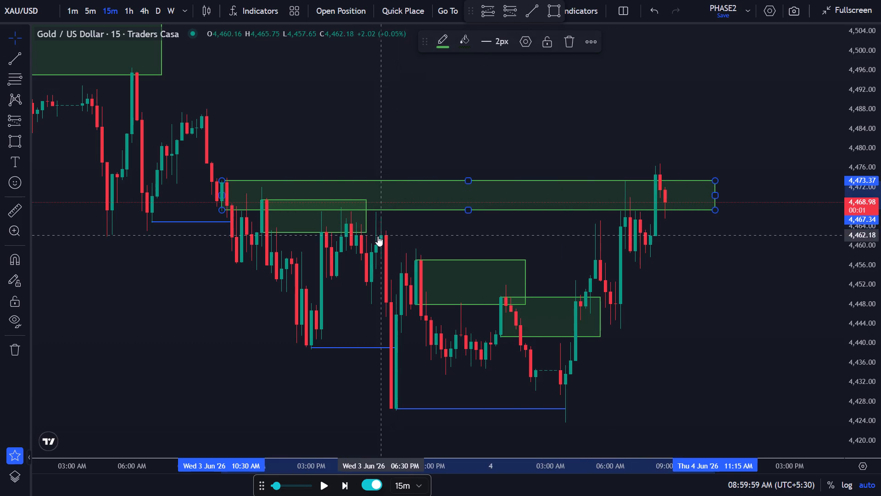
Delete the three shorter supply zones at 4,469.42–4,462.73, 4,457.02–4,447.90 and around 4,449–4,441, keeping the extended zone.
{"action": "left_click", "coordinate": [357, 229]}
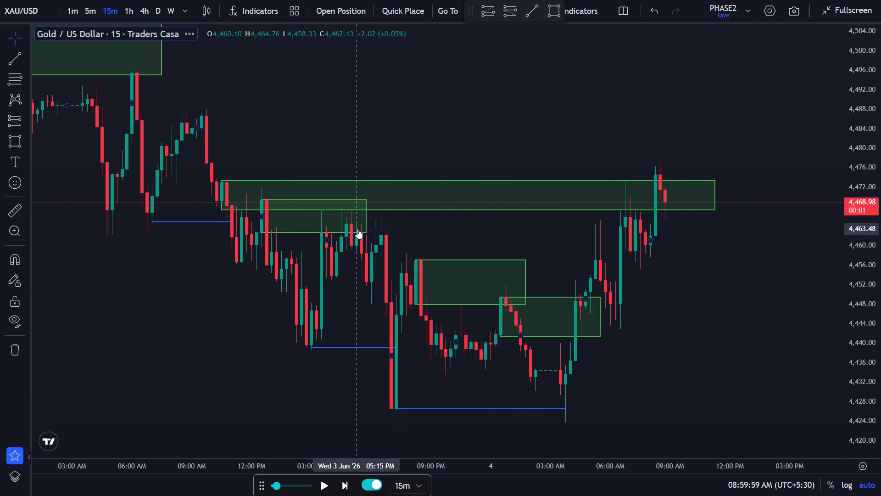
{"action": "left_click", "coordinate": [360, 232]}
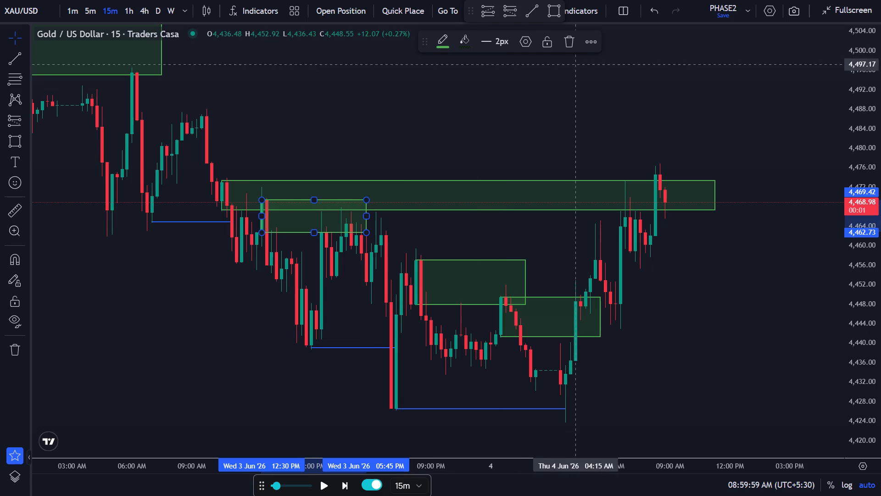
{"action": "left_click", "coordinate": [573, 53]}
{"action": "left_click", "coordinate": [525, 285]}
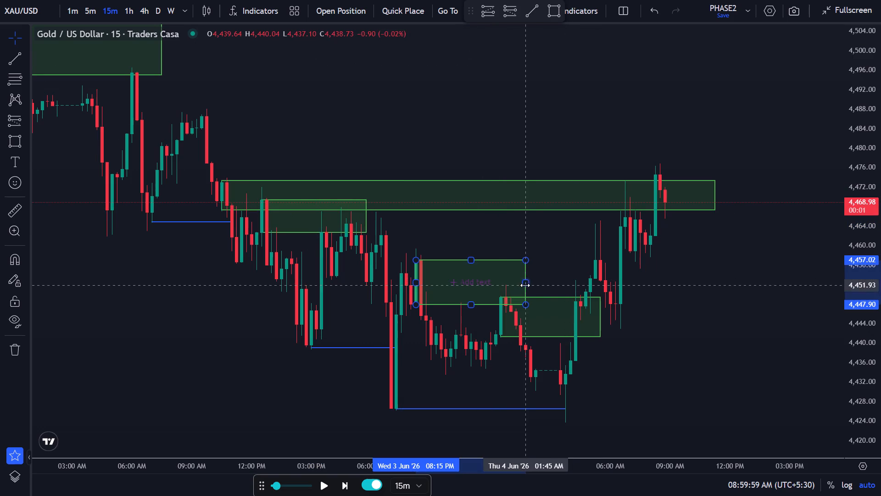
{"action": "left_click", "coordinate": [571, 46]}
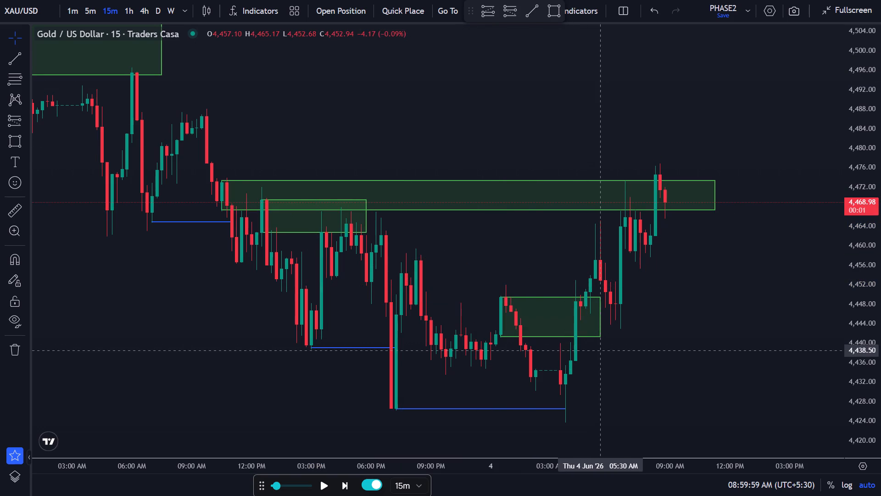
{"action": "left_click", "coordinate": [601, 323]}
{"action": "left_click", "coordinate": [574, 42]}
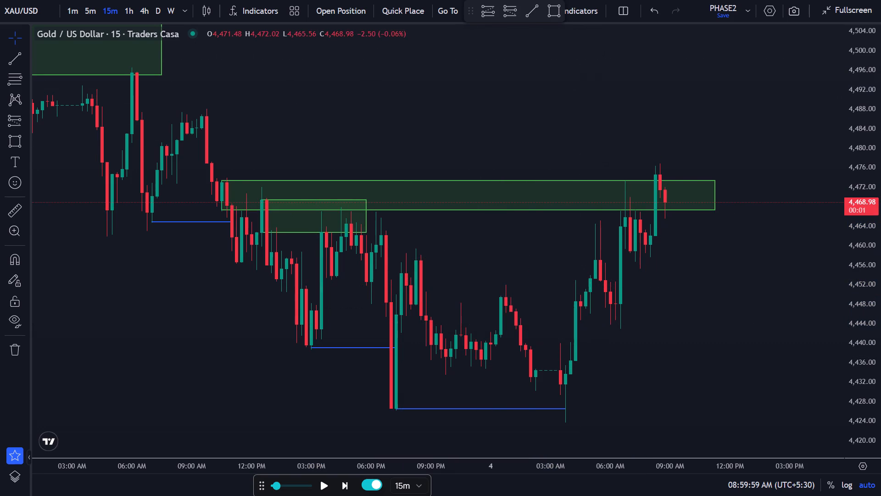
{"action": "left_click", "coordinate": [294, 234]}
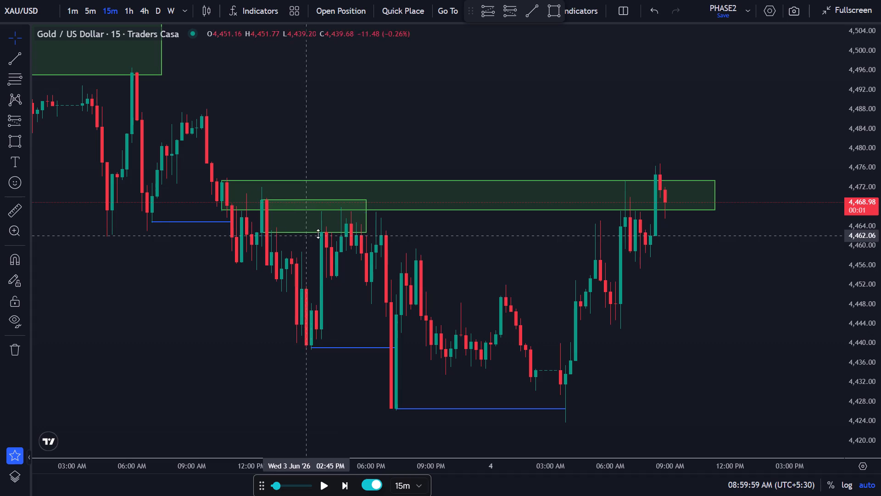
{"action": "left_click", "coordinate": [312, 231]}
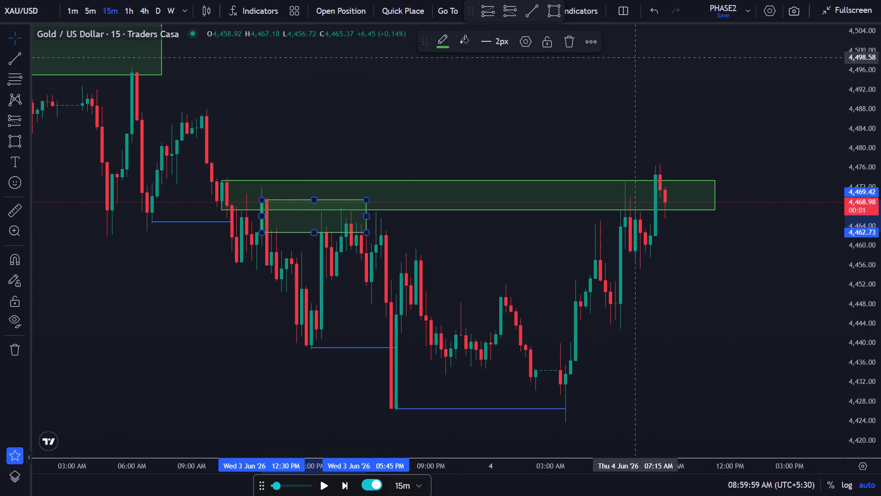
{"action": "left_click", "coordinate": [568, 41]}
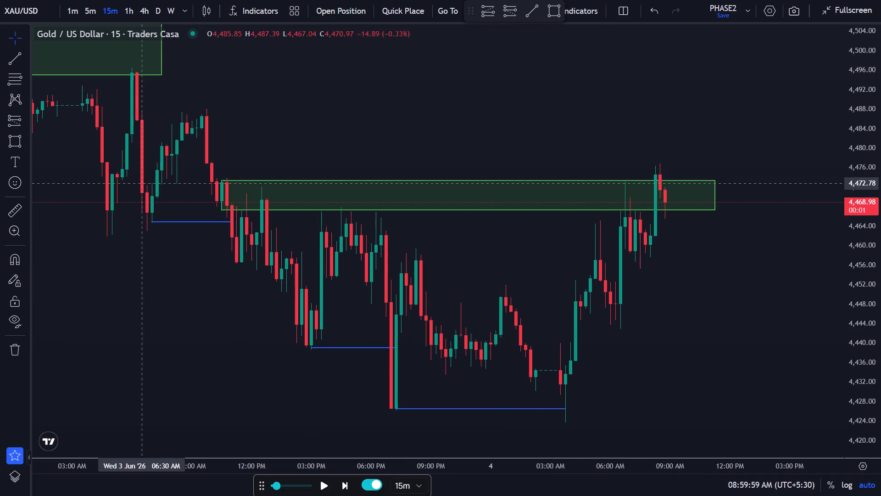
Mark the upward structure break with a near-horizontal trend line at about 4,451 from 1:00 AM to about 4:30 AM on 4 June.
{"action": "left_click", "coordinate": [18, 51]}
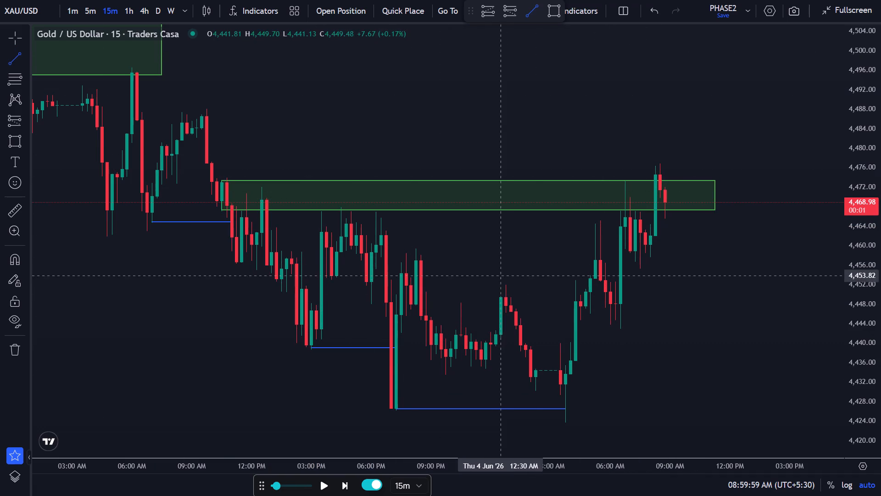
{"action": "left_click", "coordinate": [508, 288]}
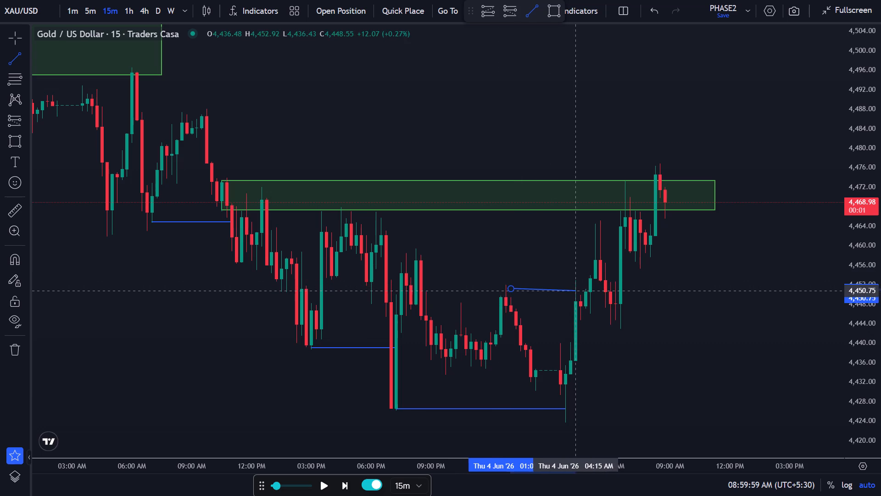
{"action": "left_click", "coordinate": [581, 288]}
{"action": "left_click", "coordinate": [490, 124]}
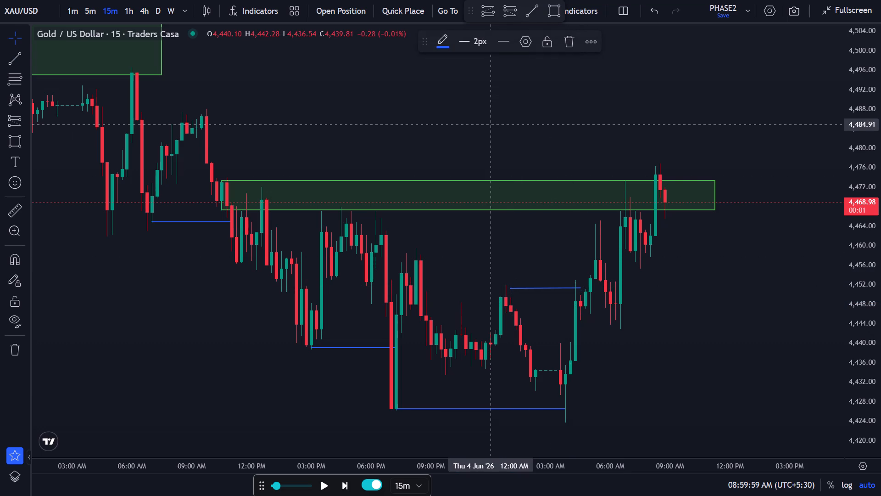
Mark the next upward break with a trend line at about 4,465.6 from 5:30 AM to 6:45 AM on 4 June.
{"action": "left_click_drag", "start_coordinate": [424, 128], "coordinate": [549, 139]}
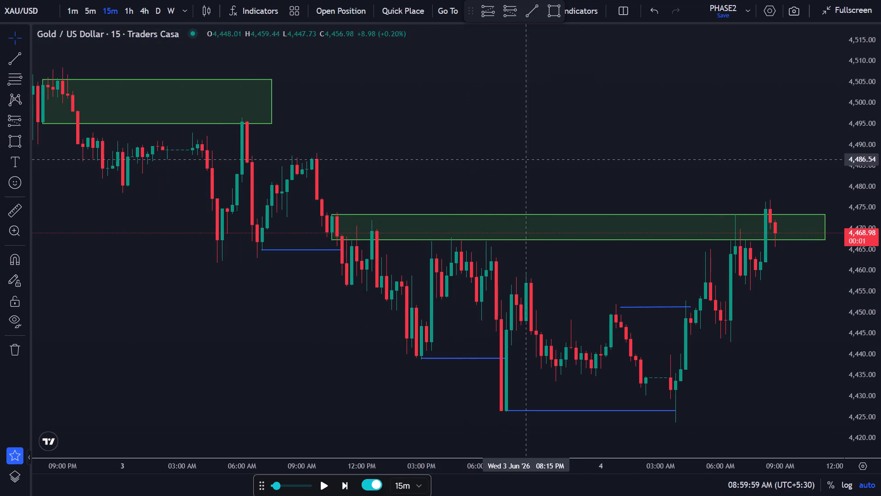
{"action": "left_click_drag", "start_coordinate": [535, 161], "coordinate": [289, 172]}
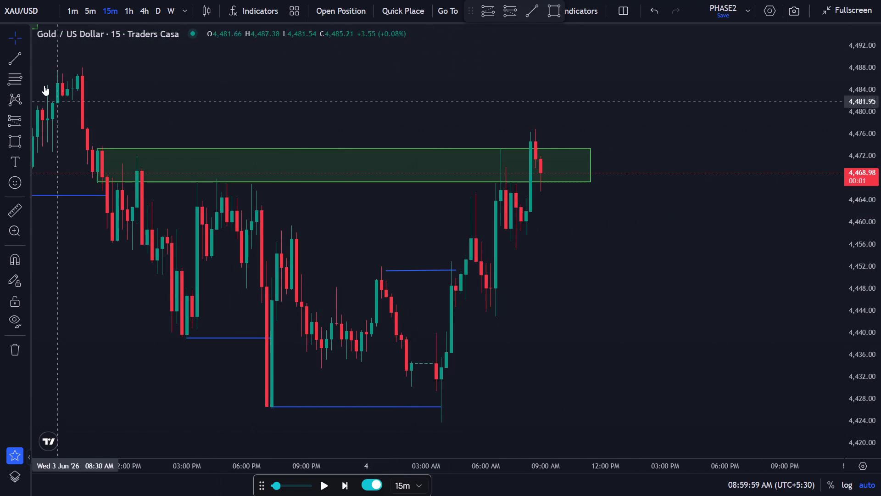
{"action": "left_click", "coordinate": [20, 60]}
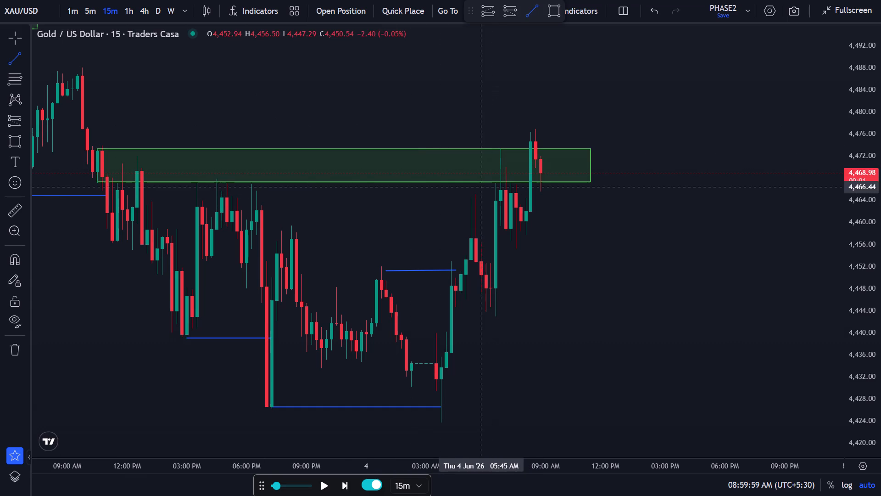
{"action": "left_click", "coordinate": [478, 192]}
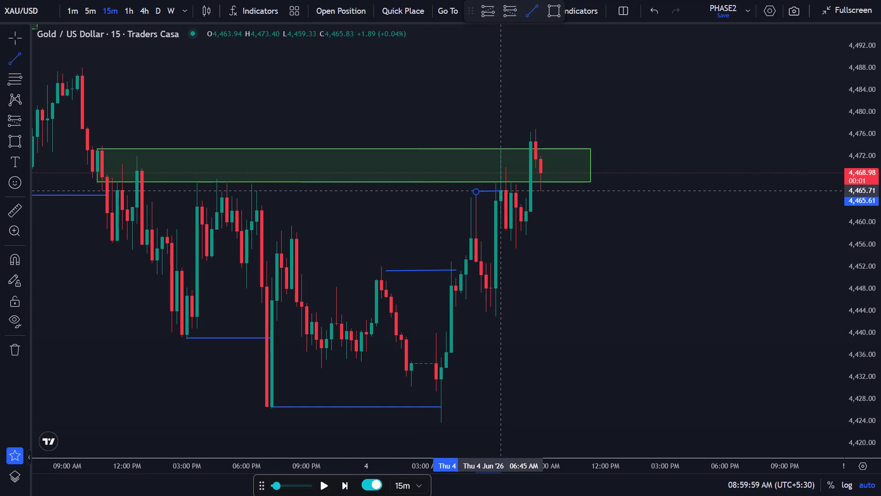
{"action": "left_click", "coordinate": [502, 191]}
{"action": "left_click", "coordinate": [572, 203]}
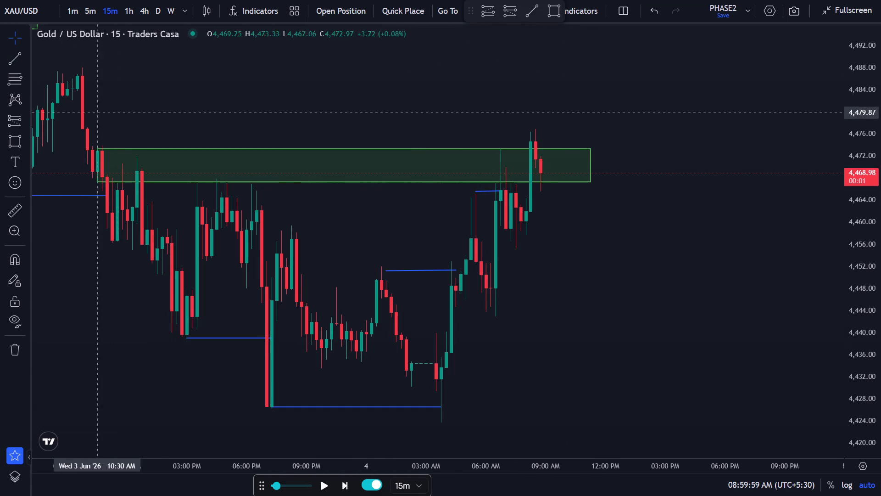
Mark the break of the 6:45 AM high with a trend line at about 4,473.2 running to 8:30 AM on 4 June.
{"action": "left_click", "coordinate": [17, 57]}
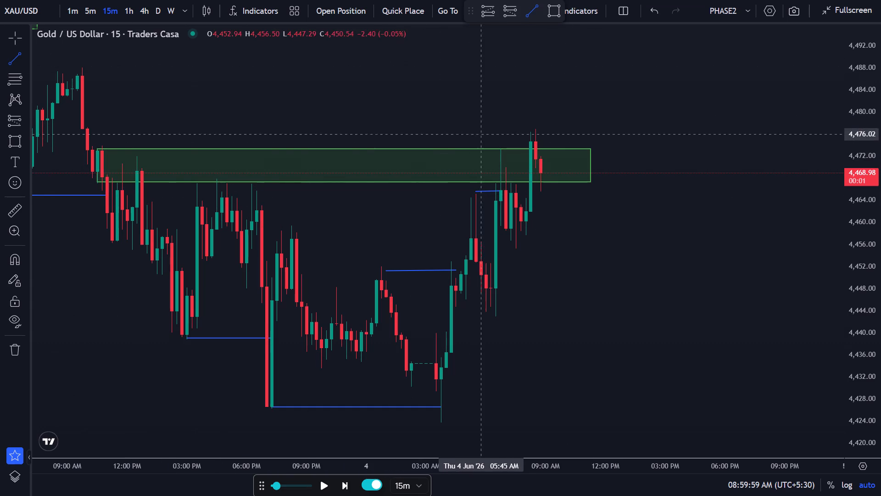
{"action": "left_click", "coordinate": [502, 149]}
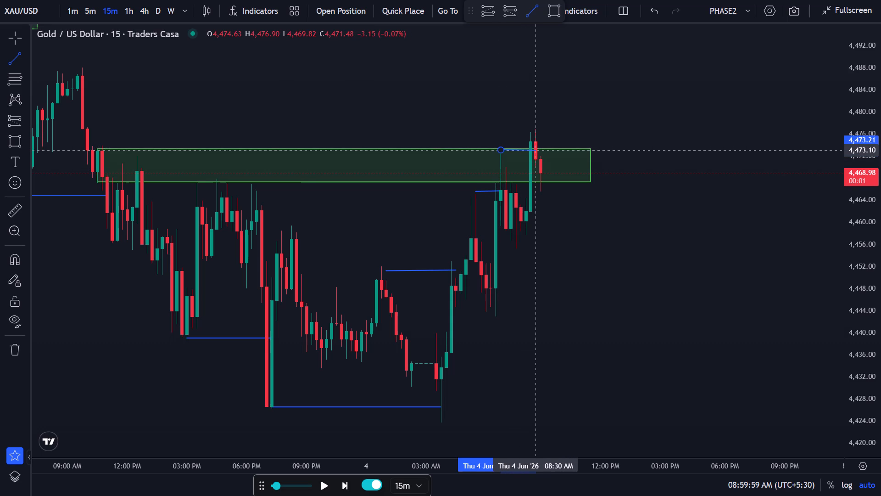
{"action": "left_click", "coordinate": [536, 148]}
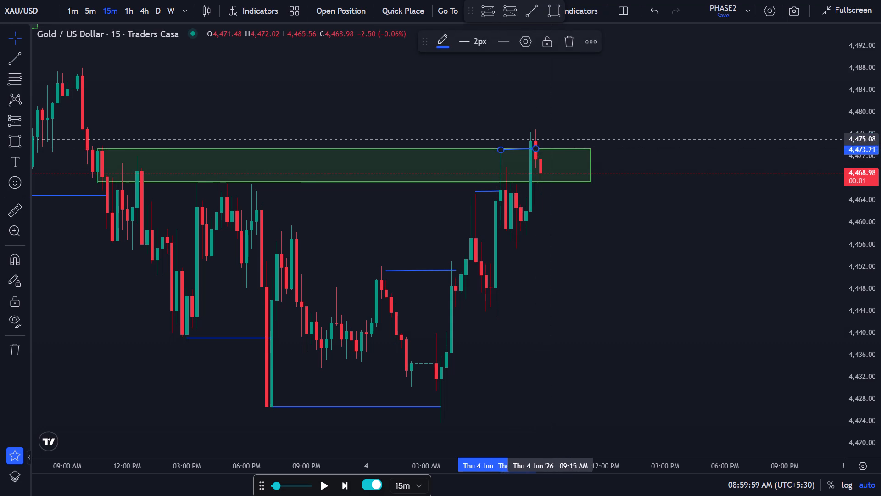
{"action": "left_click", "coordinate": [556, 135]}
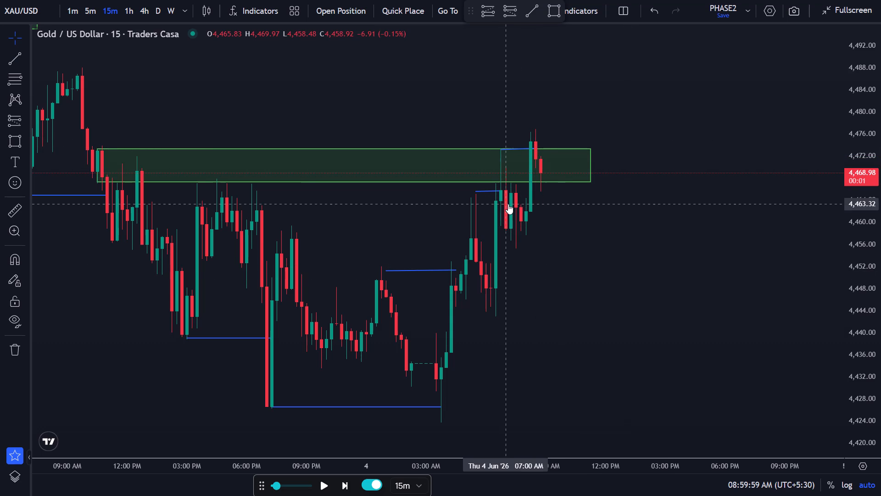
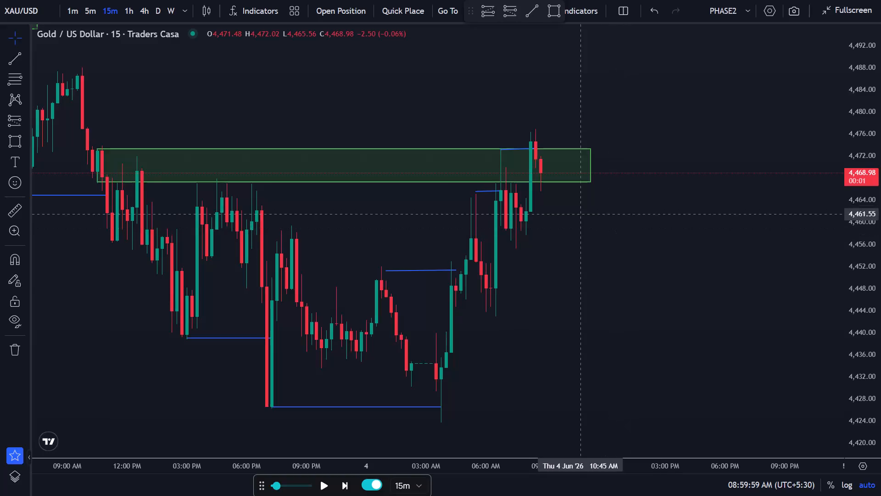
Advance the 15-minute replay candle by candle to 10:44:59 AM on 4 June.
{"action": "scroll", "coordinate": [577, 216], "scroll_direction": "up", "scroll_amount": 2}
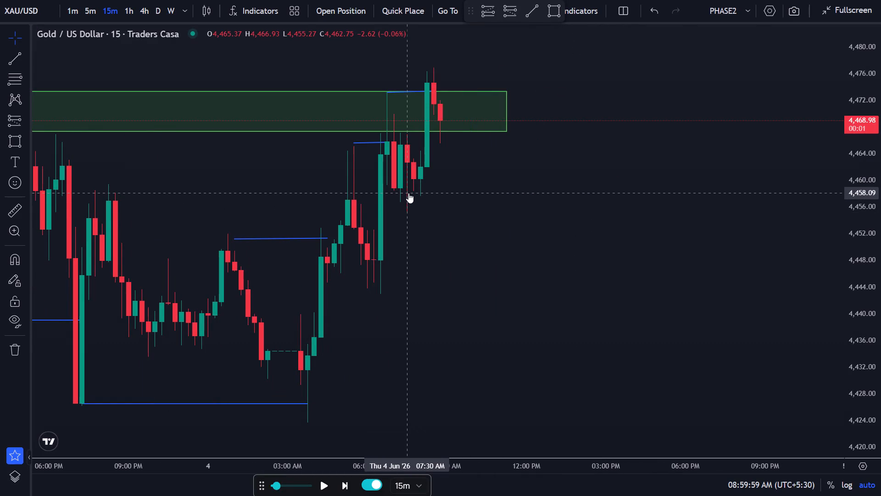
{"action": "double_click", "coordinate": [344, 489]}
{"action": "left_click", "coordinate": [344, 489]}
{"action": "left_click", "coordinate": [344, 489]}
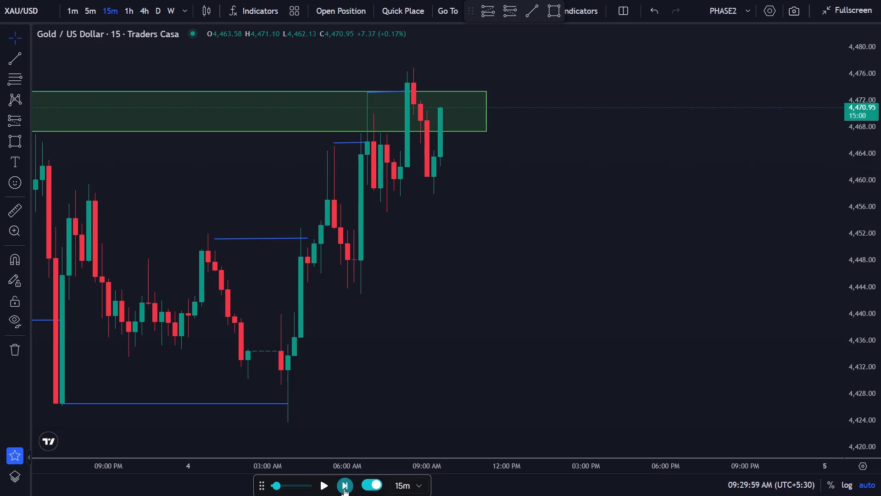
{"action": "left_click", "coordinate": [344, 489]}
{"action": "left_click", "coordinate": [344, 489]}
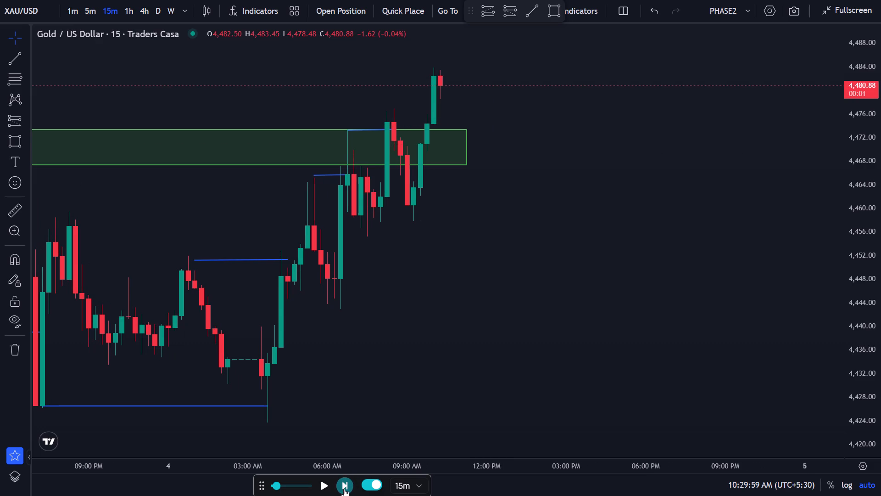
{"action": "left_click", "coordinate": [344, 489]}
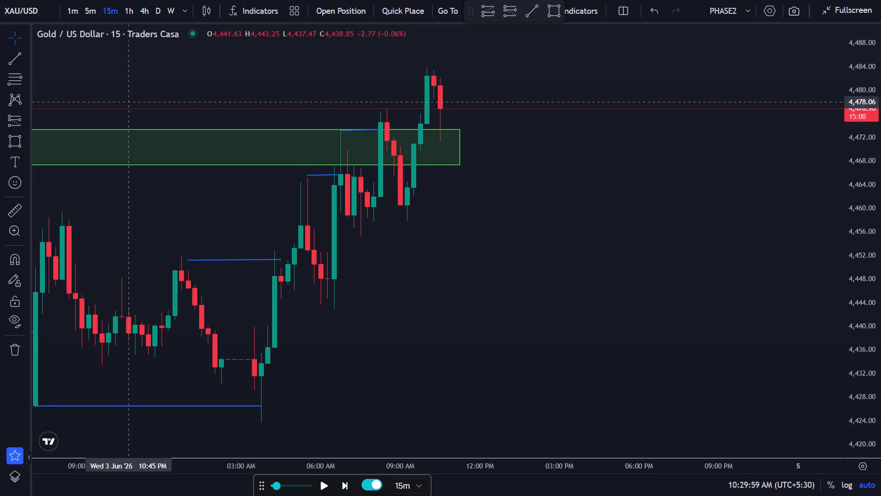
Mark the break of the 8:30 AM high with a trend line at about 4,476.8 running to about 10:15 AM on 4 June.
{"action": "left_click", "coordinate": [12, 62]}
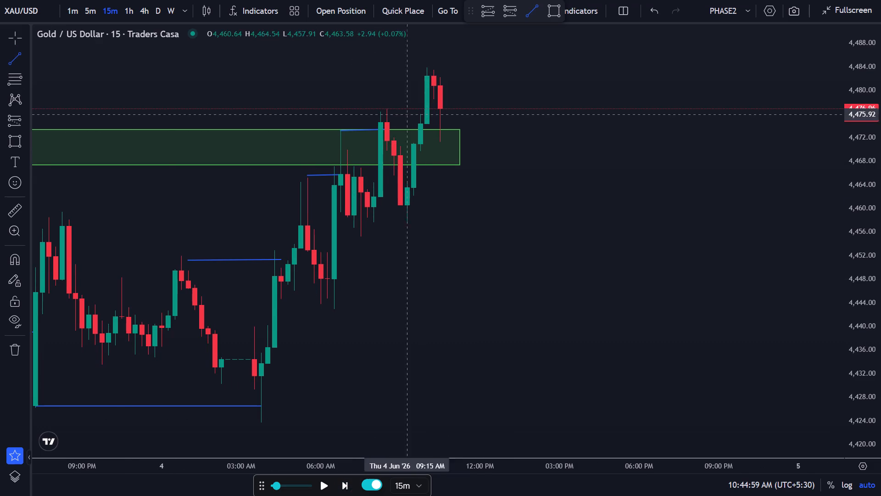
{"action": "left_click", "coordinate": [387, 109]}
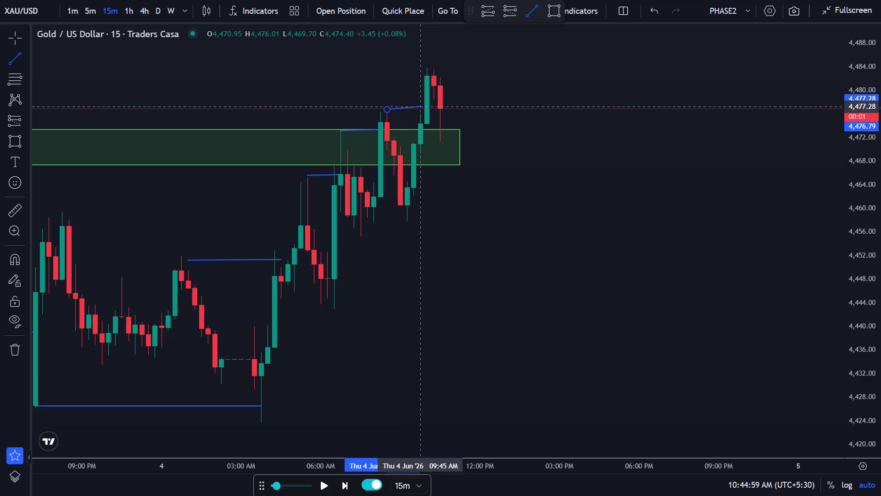
{"action": "left_click", "coordinate": [430, 109]}
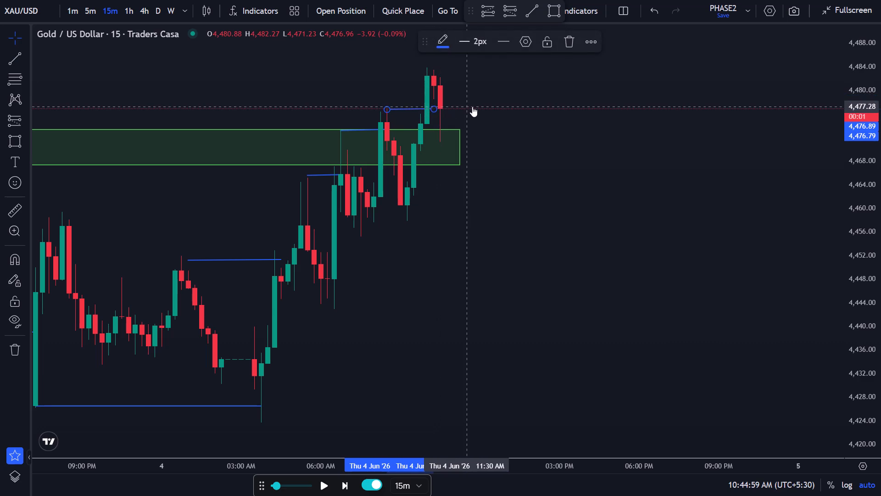
{"action": "left_click", "coordinate": [474, 107]}
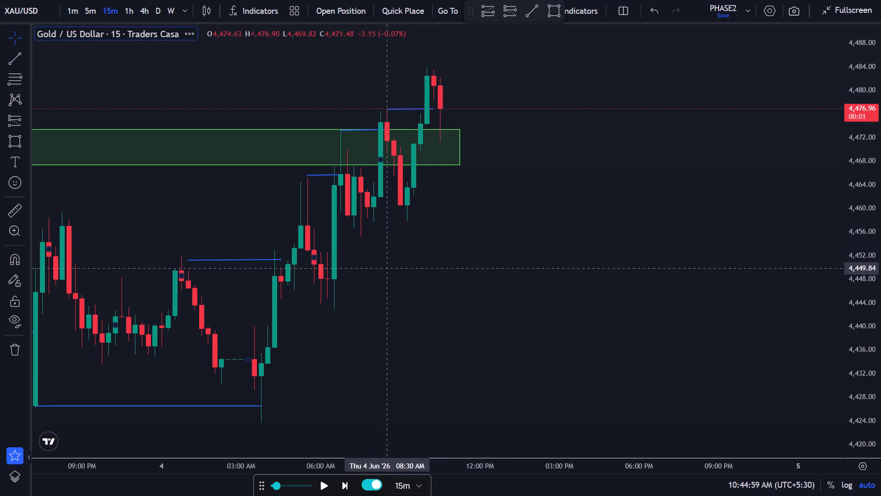
Advance the 15-minute replay candle by candle to 5:14:59 PM on 4 June.
{"action": "left_click", "coordinate": [348, 485]}
{"action": "left_click", "coordinate": [348, 485]}
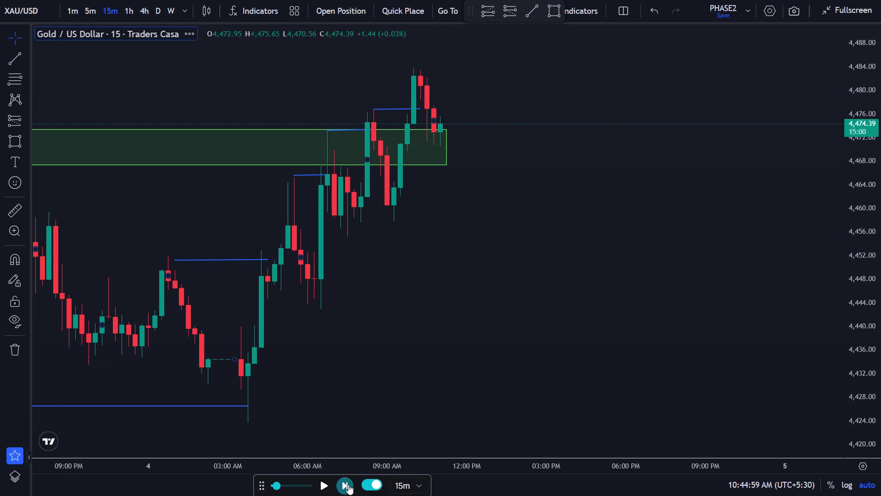
{"action": "triple_click", "coordinate": [348, 485]}
{"action": "triple_click", "coordinate": [348, 485]}
{"action": "triple_click", "coordinate": [348, 485]}
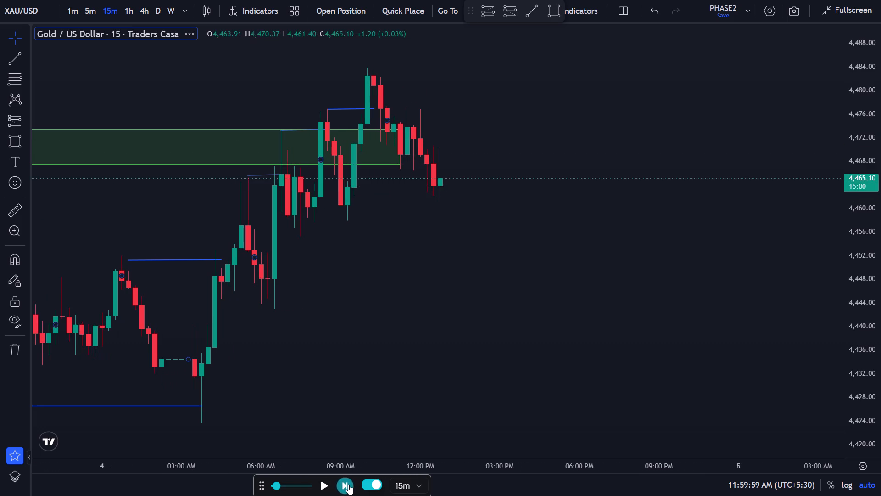
{"action": "triple_click", "coordinate": [348, 485]}
{"action": "double_click", "coordinate": [348, 485]}
{"action": "double_click", "coordinate": [348, 485]}
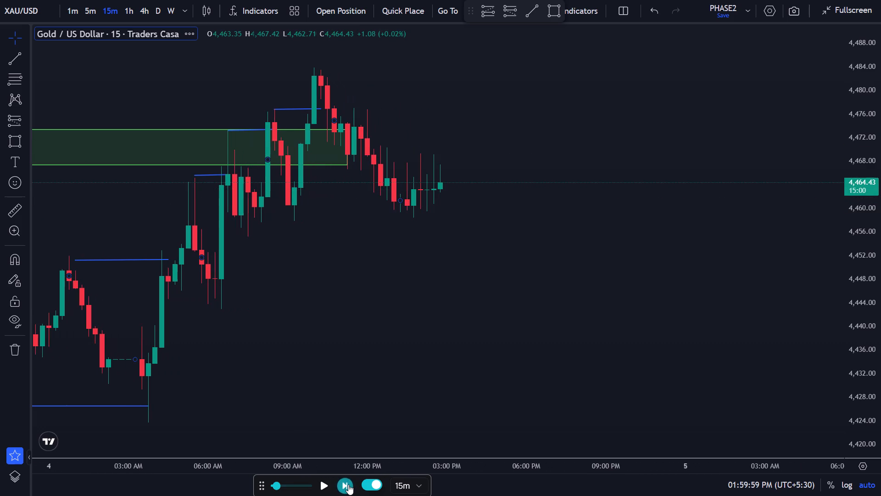
{"action": "triple_click", "coordinate": [348, 485]}
{"action": "triple_click", "coordinate": [348, 485]}
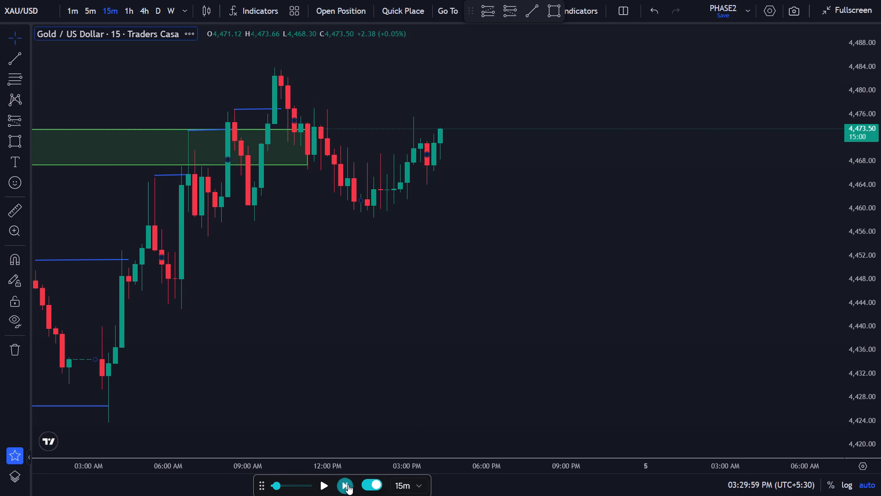
{"action": "double_click", "coordinate": [348, 485]}
Extend the supply zone at about 4,505–4,495 forward in time to about 8:15 PM on 4 June.
{"action": "scroll", "coordinate": [517, 309], "scroll_direction": "down", "scroll_amount": 2}
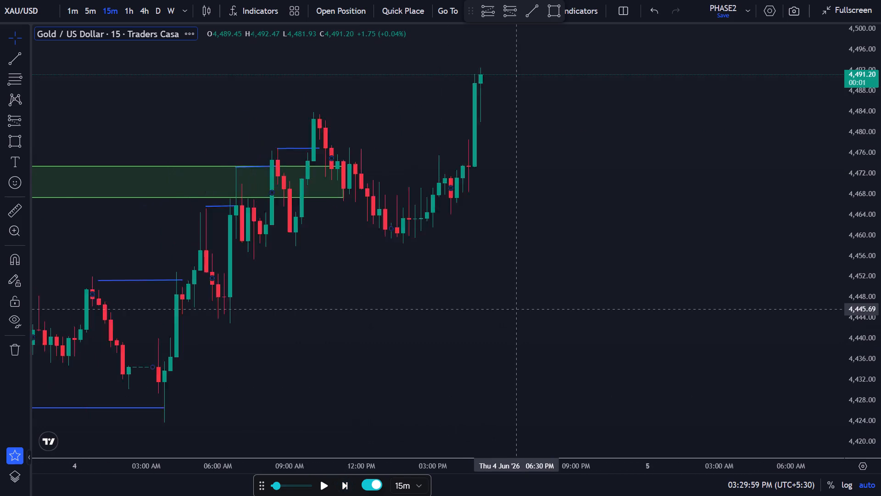
{"action": "scroll", "coordinate": [517, 309], "scroll_direction": "down", "scroll_amount": 4}
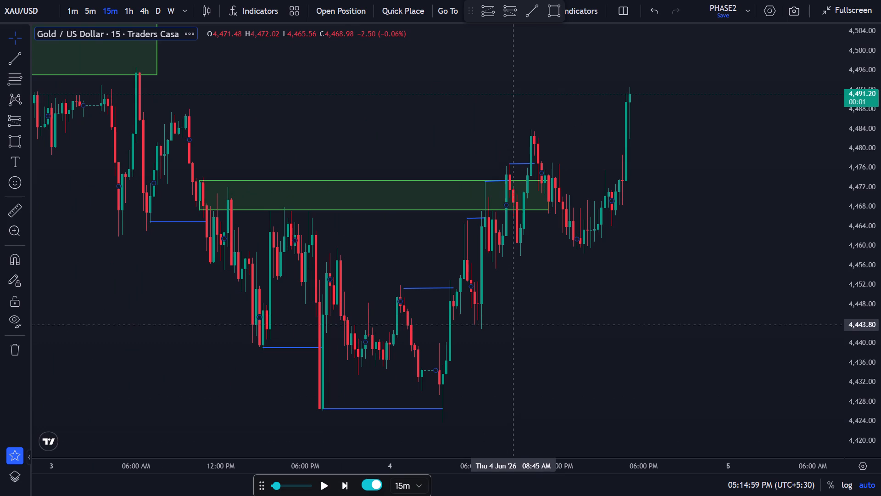
{"action": "left_click_drag", "start_coordinate": [296, 156], "coordinate": [464, 181]}
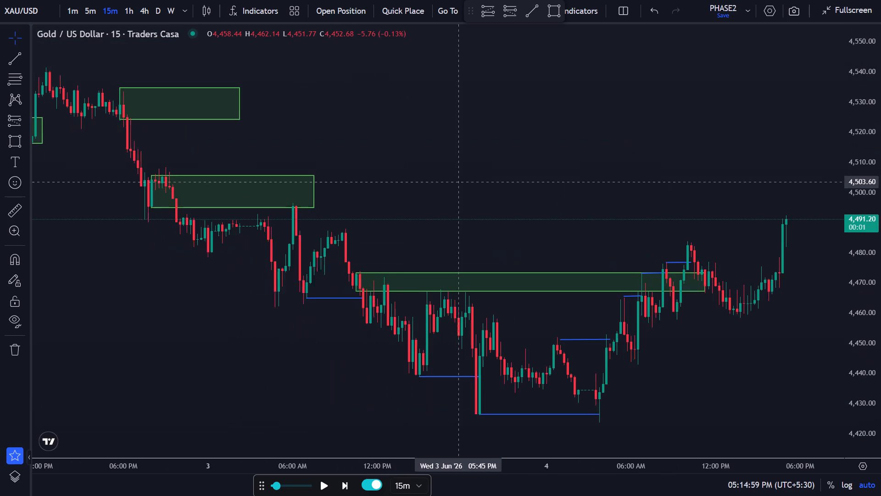
{"action": "left_click_drag", "start_coordinate": [464, 181], "coordinate": [471, 182]}
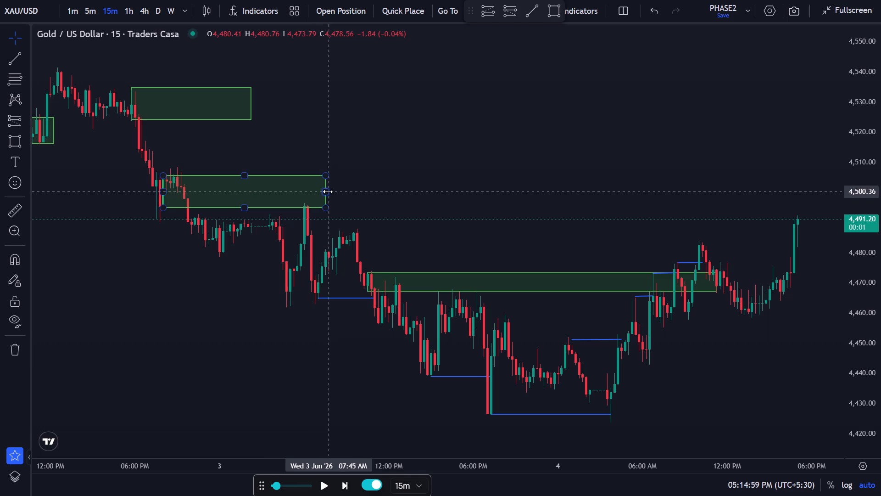
{"action": "left_click_drag", "start_coordinate": [328, 192], "coordinate": [867, 197]}
{"action": "left_click", "coordinate": [772, 153]}
Advance the 15-minute replay to 5:44:59 PM on 4 June, following price into the extended supply zone.
{"action": "left_click_drag", "start_coordinate": [775, 153], "coordinate": [523, 143]}
{"action": "scroll", "coordinate": [580, 217], "scroll_direction": "up", "scroll_amount": 3}
{"action": "left_click_drag", "start_coordinate": [580, 217], "coordinate": [580, 239]}
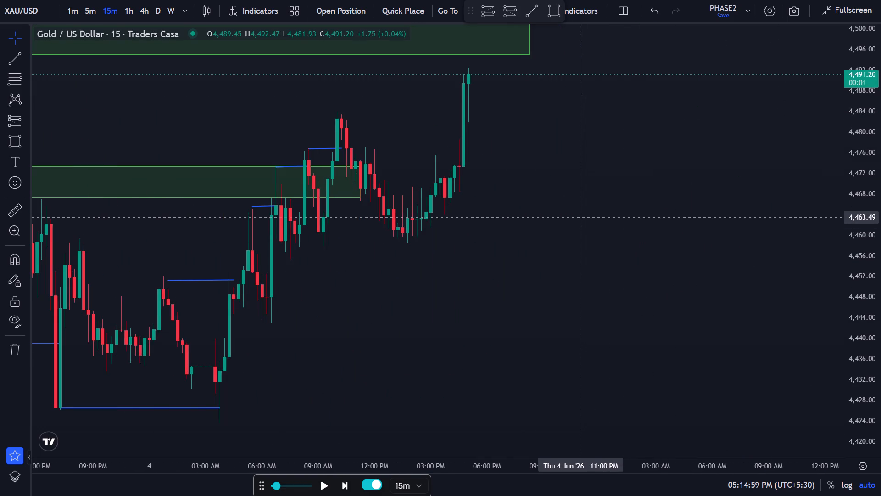
{"action": "left_click_drag", "start_coordinate": [580, 239], "coordinate": [712, 332]}
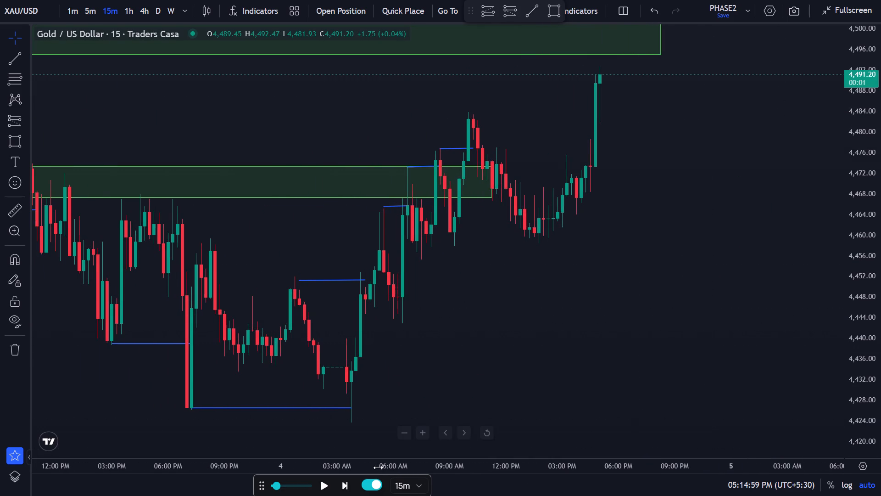
{"action": "left_click", "coordinate": [350, 478]}
{"action": "left_click", "coordinate": [345, 486]}
{"action": "left_click", "coordinate": [345, 486]}
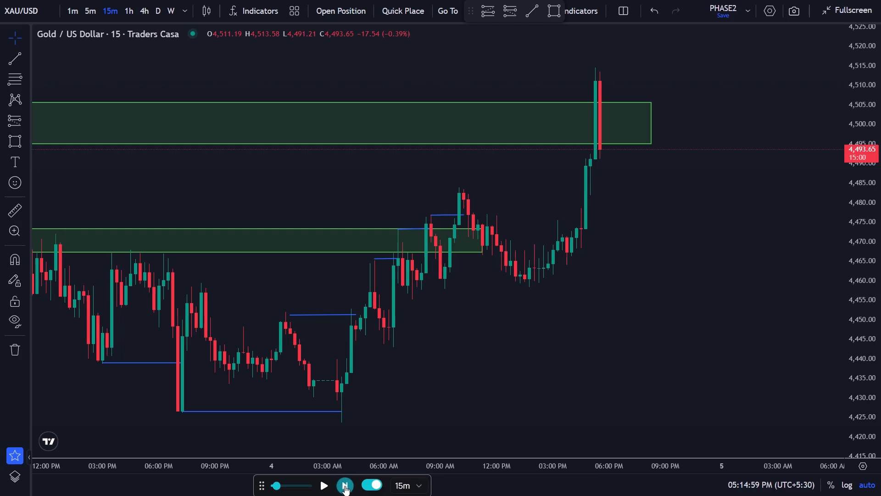
Switch the chart to the 5-minute timeframe around the extended supply zone.
{"action": "scroll", "coordinate": [574, 364], "scroll_direction": "down", "scroll_amount": 7}
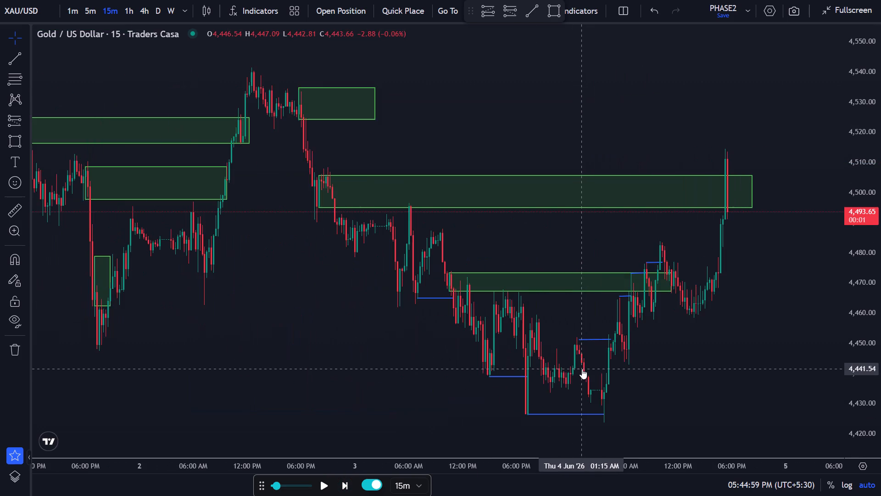
{"action": "scroll", "coordinate": [582, 369], "scroll_direction": "up", "scroll_amount": 5}
{"action": "scroll", "coordinate": [582, 369], "scroll_direction": "down", "scroll_amount": 1}
{"action": "scroll", "coordinate": [582, 369], "scroll_direction": "up", "scroll_amount": 9}
{"action": "scroll", "coordinate": [582, 370], "scroll_direction": "down", "scroll_amount": 1}
{"action": "scroll", "coordinate": [582, 370], "scroll_direction": "up", "scroll_amount": 3}
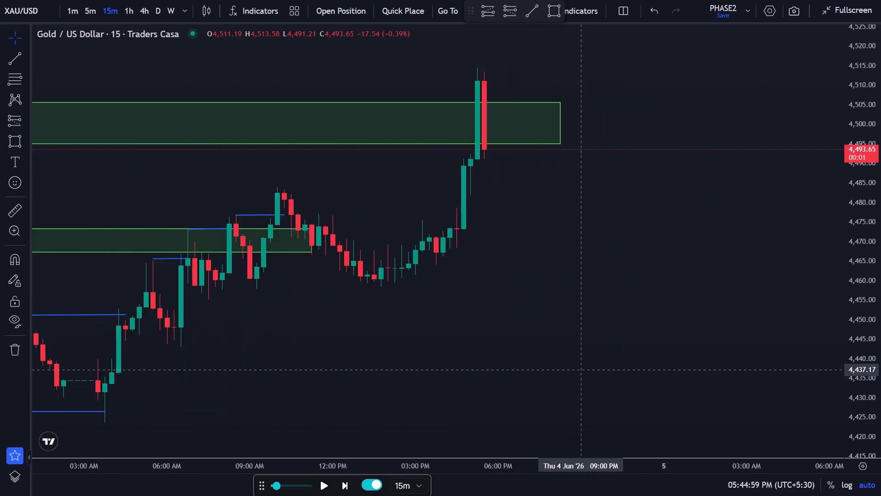
{"action": "left_click", "coordinate": [89, 5]}
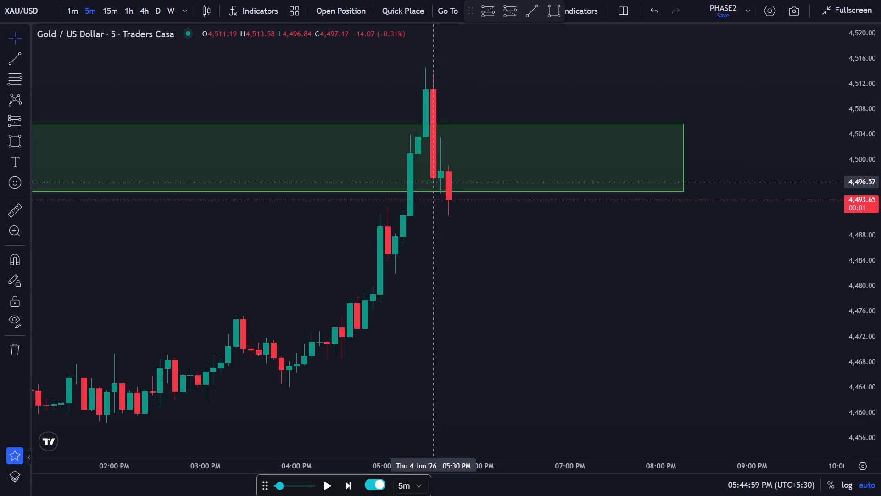
Place a short position from 5:30 PM to about 7:30 PM with entry 4,502.24, stop 4,514.67 and target 4,467.93.
{"action": "left_click", "coordinate": [14, 118]}
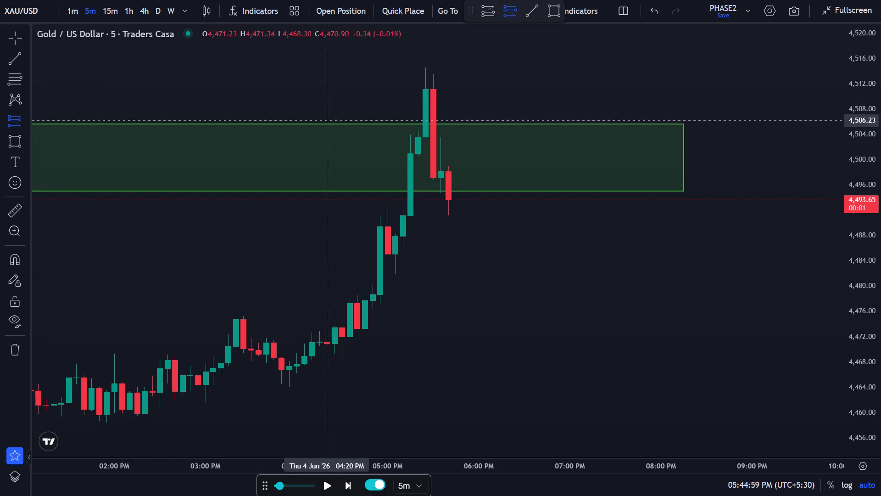
{"action": "left_click", "coordinate": [434, 146]}
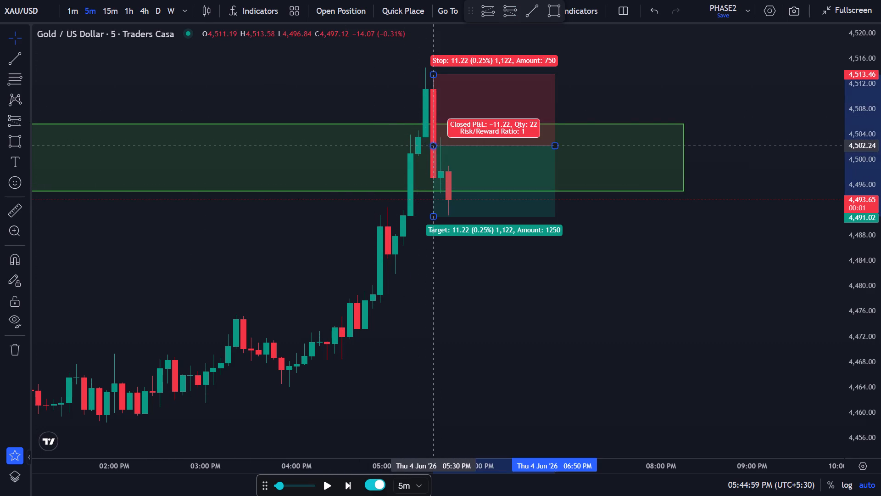
{"action": "left_click_drag", "start_coordinate": [435, 76], "coordinate": [434, 68]}
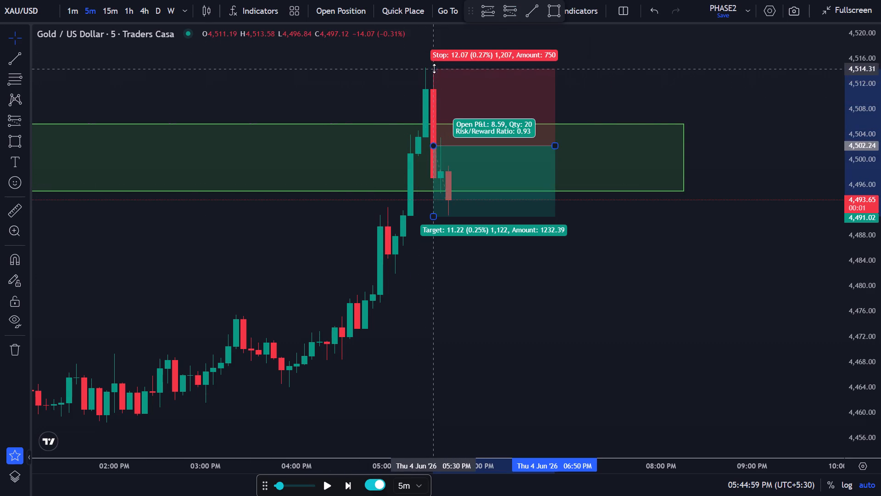
{"action": "left_click_drag", "start_coordinate": [434, 68], "coordinate": [435, 67]}
{"action": "left_click_drag", "start_coordinate": [436, 216], "coordinate": [433, 234]}
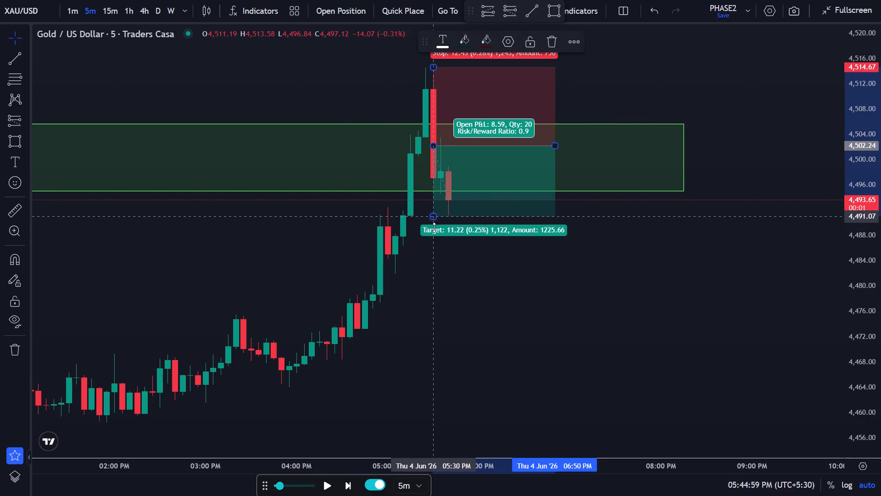
{"action": "left_click_drag", "start_coordinate": [433, 234], "coordinate": [431, 362]}
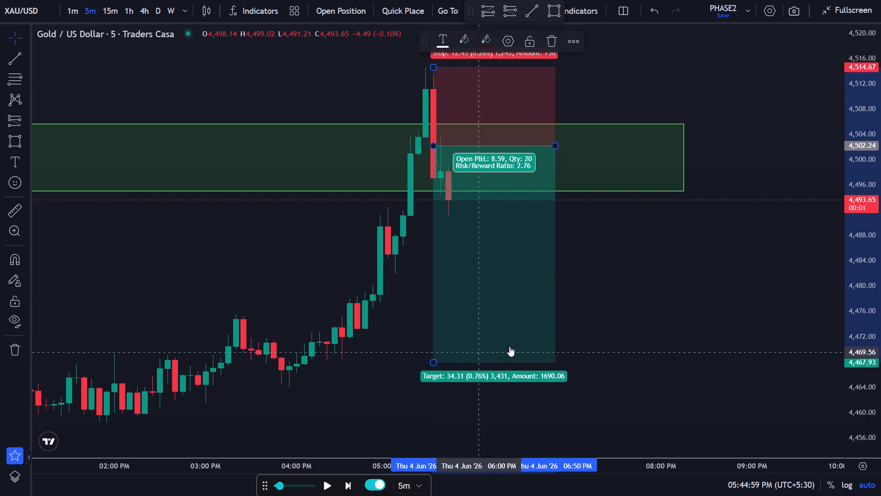
{"action": "left_click_drag", "start_coordinate": [557, 144], "coordinate": [615, 147]}
{"action": "left_click", "coordinate": [666, 263]}
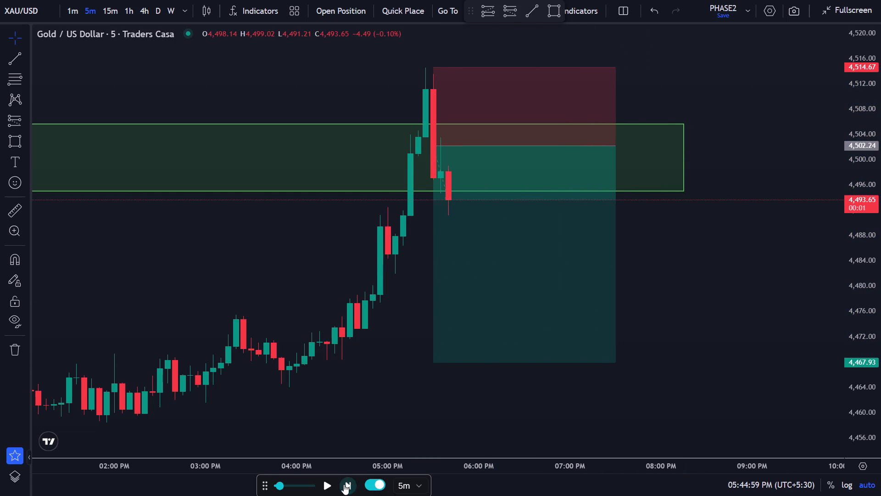
Advance the 5-minute replay to 8:34:59 PM on 4 June to test the short position.
{"action": "triple_click", "coordinate": [344, 485]}
{"action": "triple_click", "coordinate": [344, 485]}
{"action": "triple_click", "coordinate": [344, 485]}
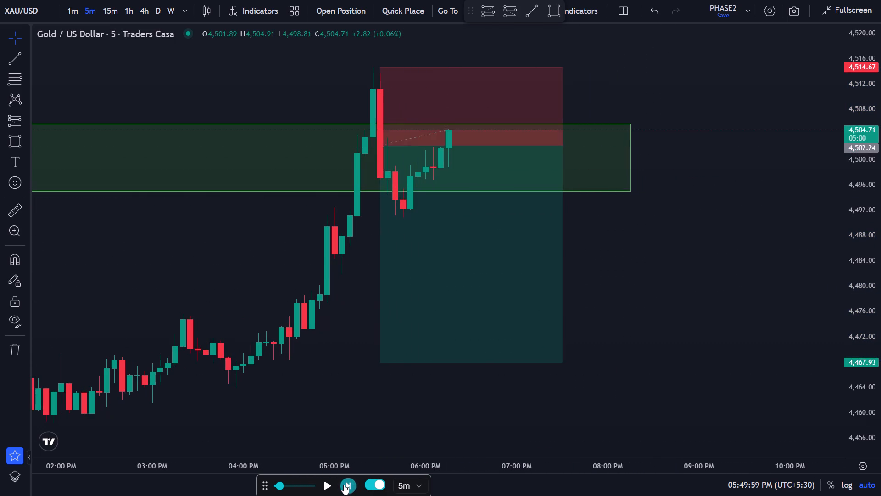
{"action": "triple_click", "coordinate": [344, 485]}
{"action": "triple_click", "coordinate": [344, 485]}
{"action": "triple_click", "coordinate": [344, 485]}
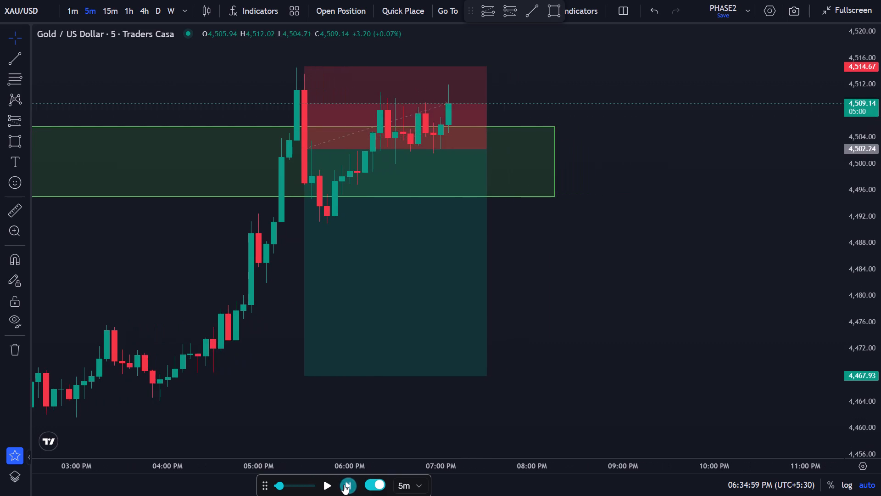
{"action": "triple_click", "coordinate": [344, 485]}
{"action": "triple_click", "coordinate": [344, 485]}
{"action": "triple_click", "coordinate": [344, 485]}
{"action": "triple_click", "coordinate": [343, 485]}
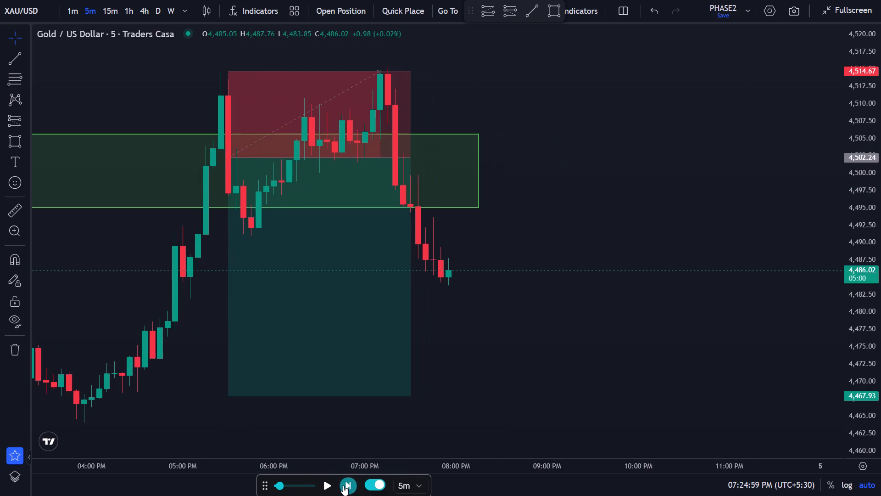
{"action": "triple_click", "coordinate": [343, 485]}
{"action": "left_click", "coordinate": [343, 485]}
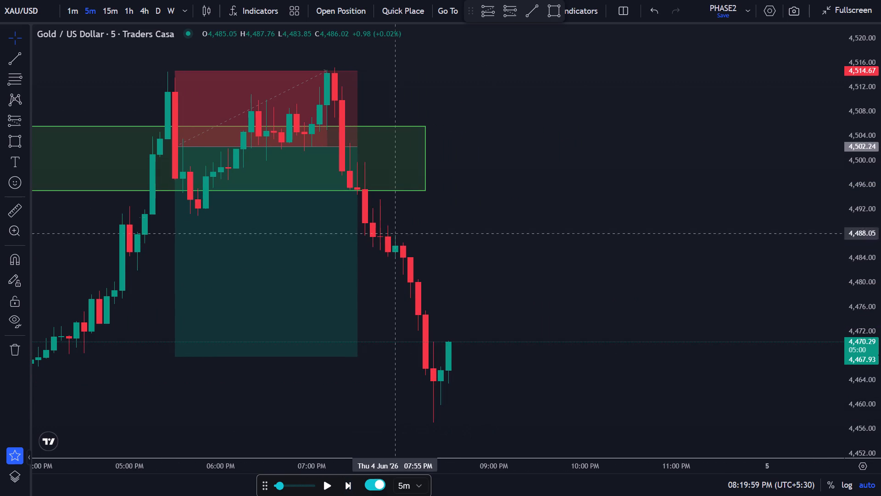
Raise the short position's stop to about 4,516, a stop distance of 13.92.
{"action": "left_click_drag", "start_coordinate": [175, 73], "coordinate": [176, 68]}
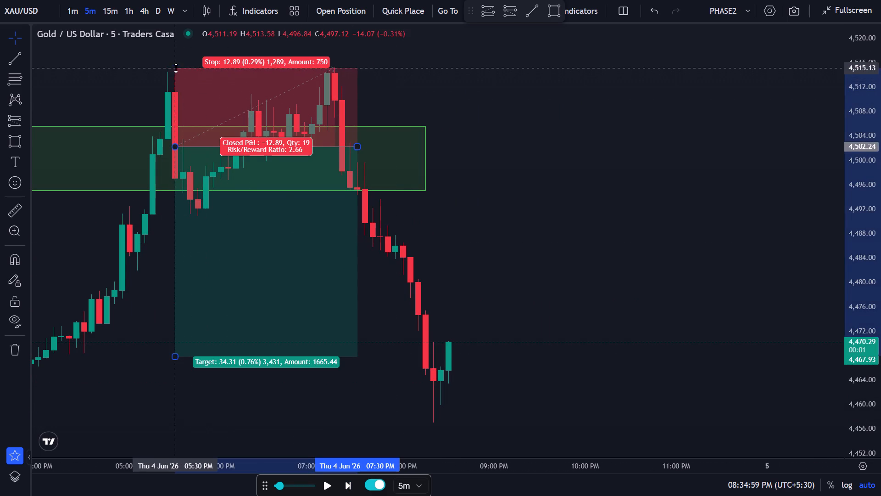
{"action": "left_click_drag", "start_coordinate": [176, 68], "coordinate": [180, 62]}
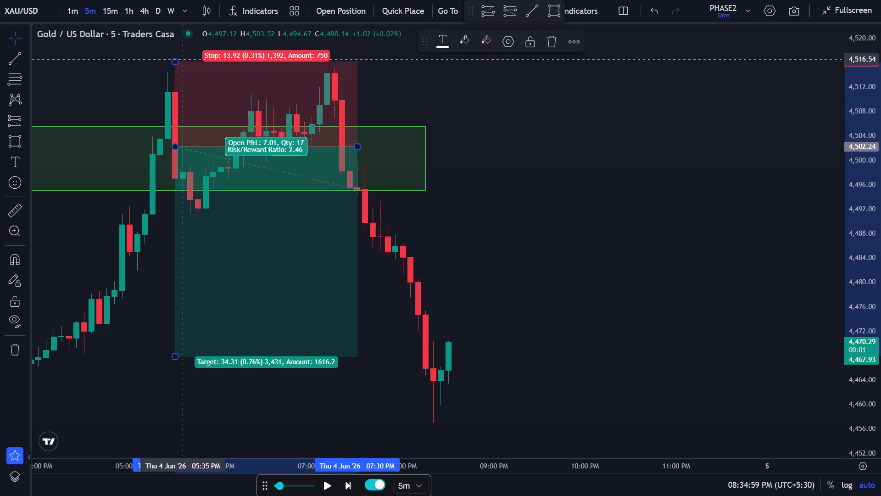
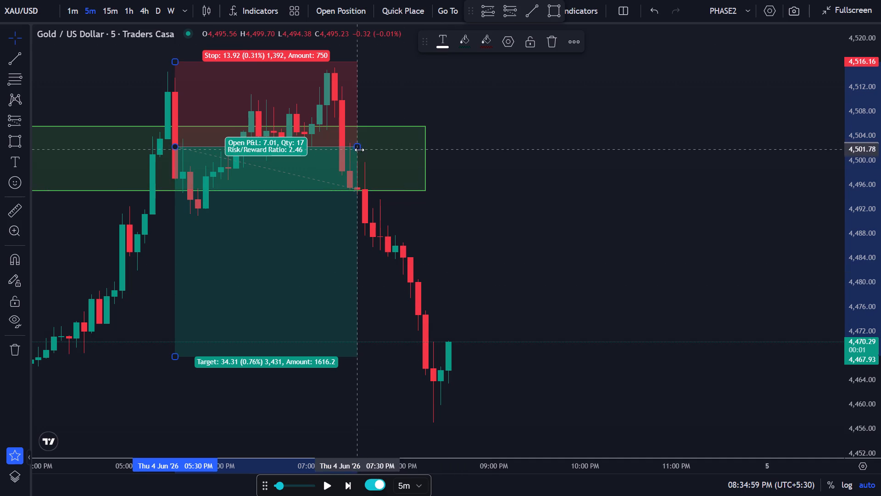
Extend the short position's end time to about 8:40 PM on 4 June, past the latest replayed candle.
{"action": "left_click_drag", "start_coordinate": [358, 148], "coordinate": [463, 153]}
{"action": "left_click", "coordinate": [475, 140]}
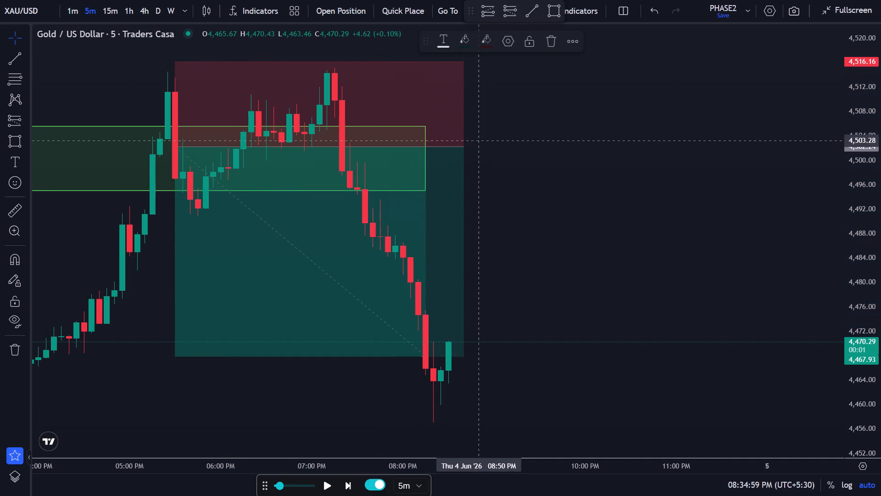
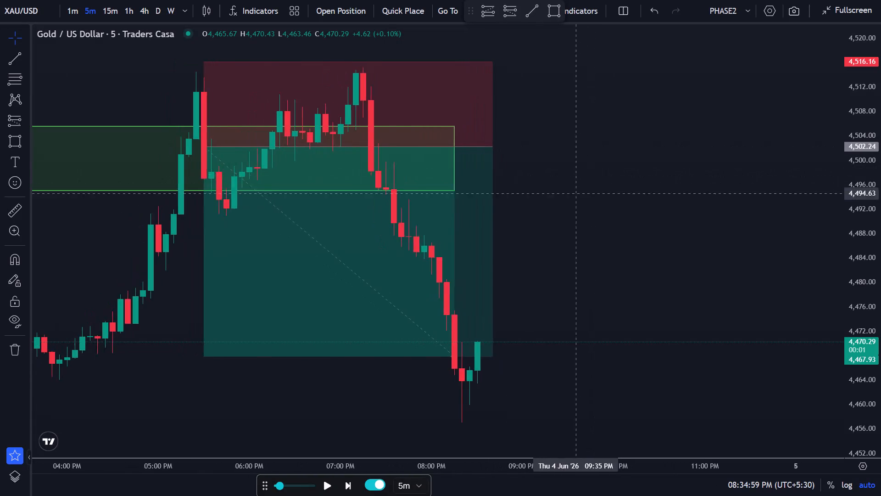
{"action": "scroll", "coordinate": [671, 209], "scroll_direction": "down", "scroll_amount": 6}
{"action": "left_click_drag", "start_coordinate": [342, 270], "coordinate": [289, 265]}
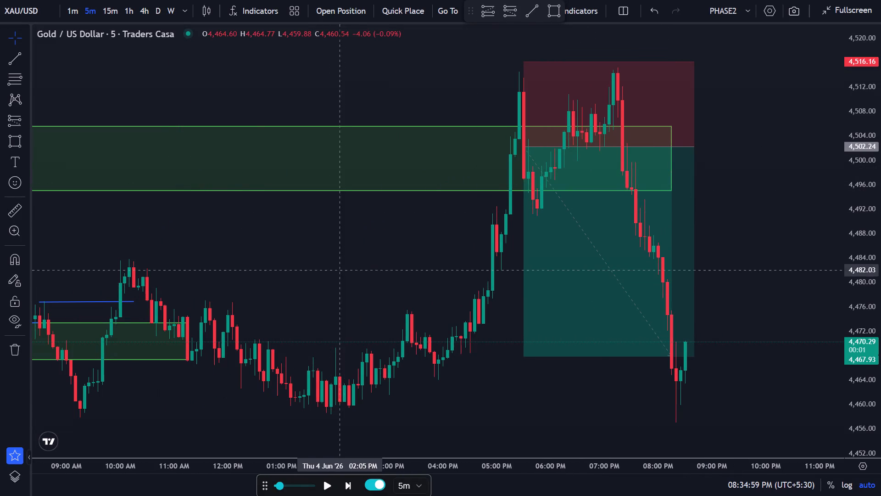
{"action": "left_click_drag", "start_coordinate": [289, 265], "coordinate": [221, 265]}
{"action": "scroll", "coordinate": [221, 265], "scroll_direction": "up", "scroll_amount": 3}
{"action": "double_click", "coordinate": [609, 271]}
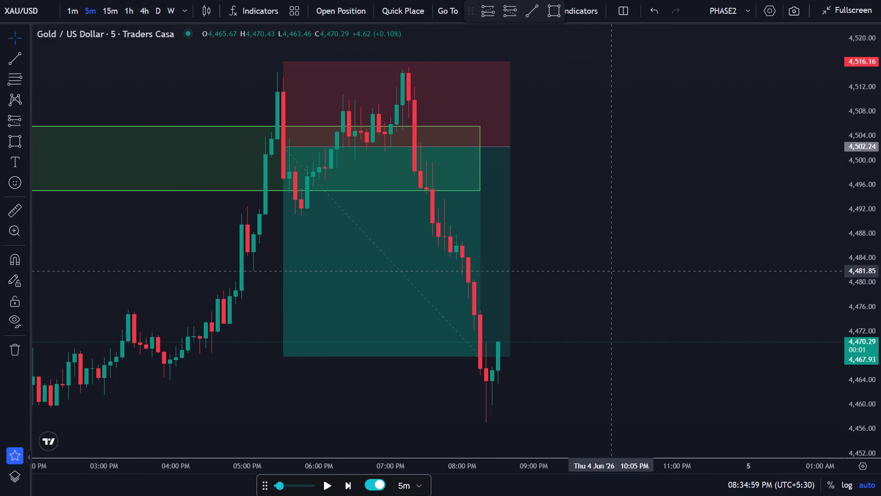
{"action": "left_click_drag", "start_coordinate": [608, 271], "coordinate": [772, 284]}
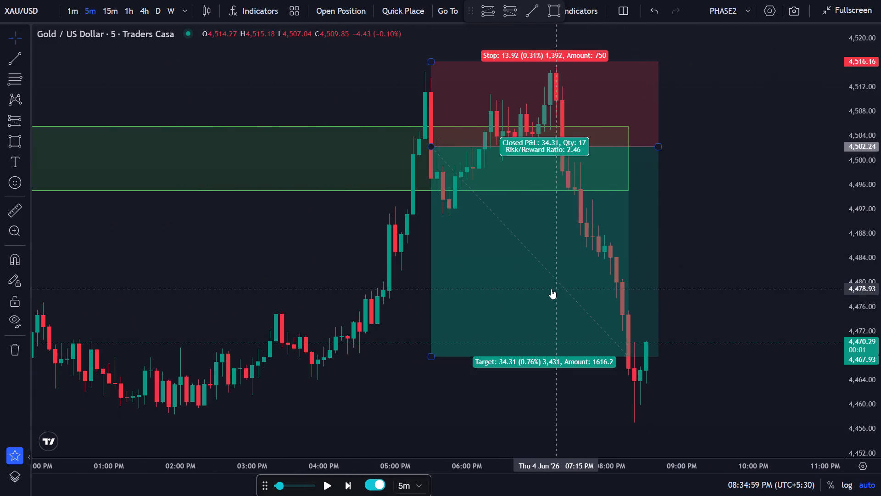
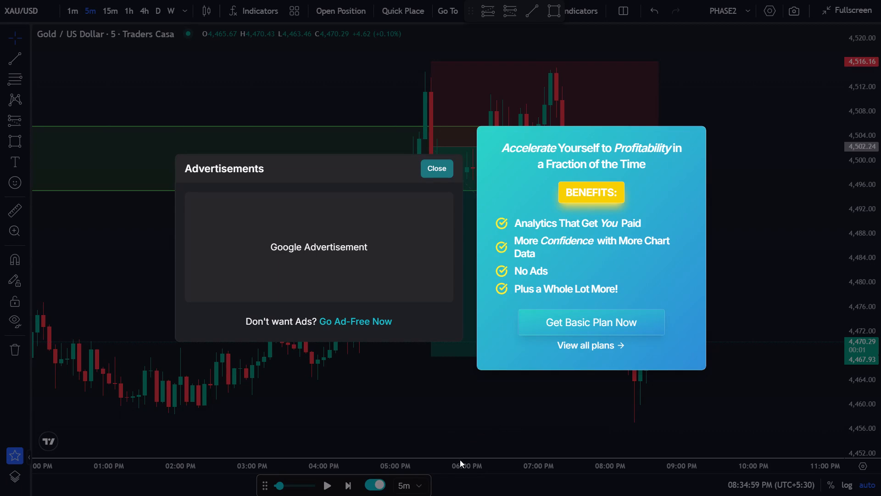
Dismiss the advertisement pop-up covering the chart.
{"action": "left_click", "coordinate": [440, 163]}
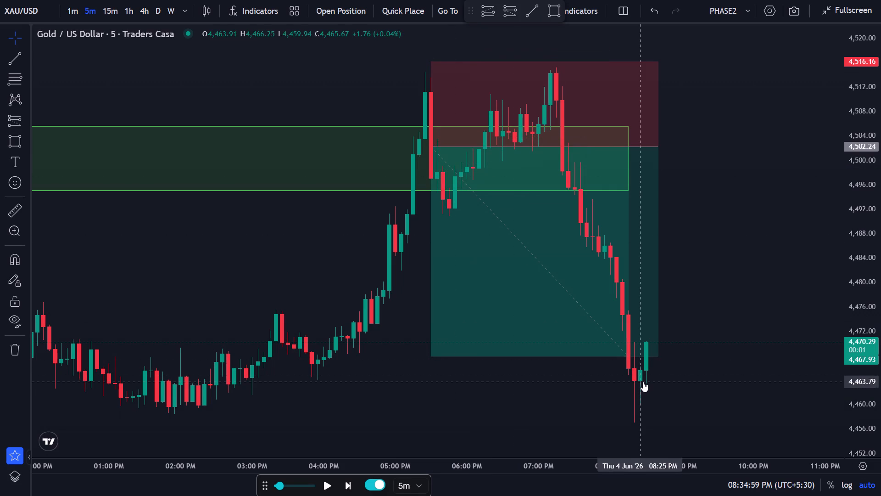
Shorten the short position drawing so its later end lines up with the end of the green zone, then deselect it.
{"action": "left_click", "coordinate": [877, 479]}
{"action": "left_click", "coordinate": [743, 331]}
{"action": "double_click", "coordinate": [740, 332]}
{"action": "left_click_drag", "start_coordinate": [722, 337], "coordinate": [688, 342]}
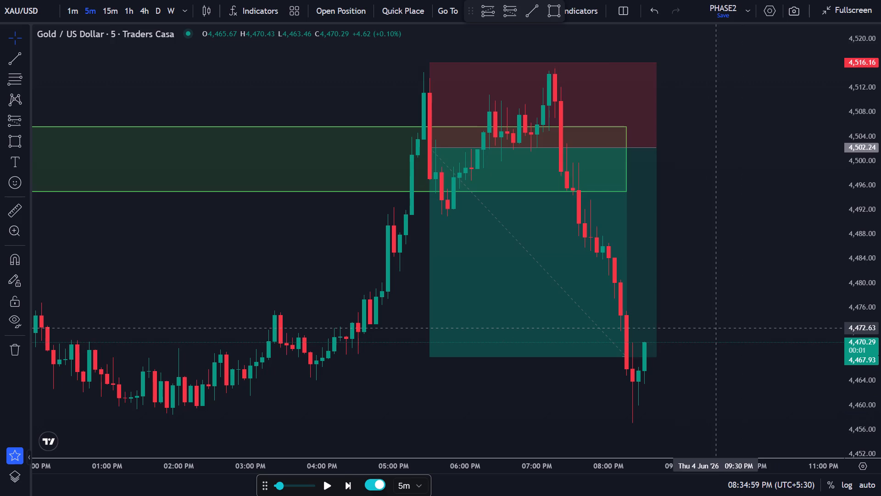
{"action": "left_click_drag", "start_coordinate": [720, 327], "coordinate": [681, 322]}
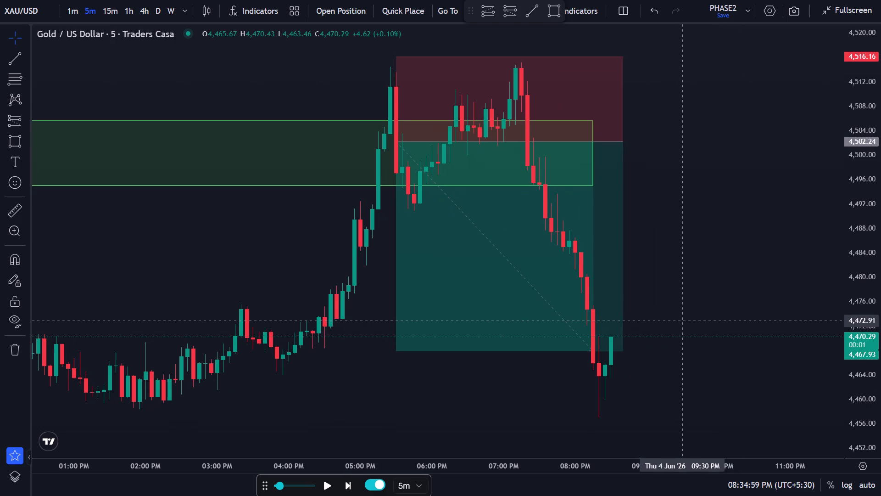
{"action": "left_click_drag", "start_coordinate": [719, 306], "coordinate": [640, 322]}
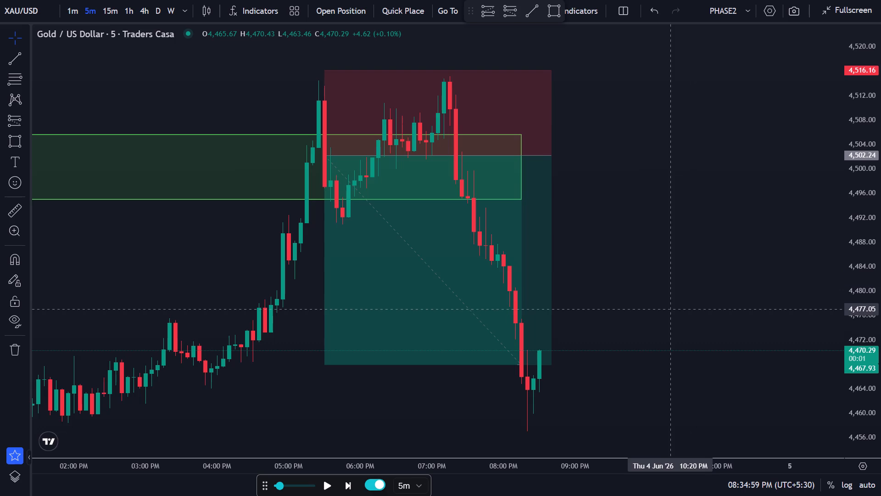
{"action": "left_click_drag", "start_coordinate": [673, 308], "coordinate": [587, 314]}
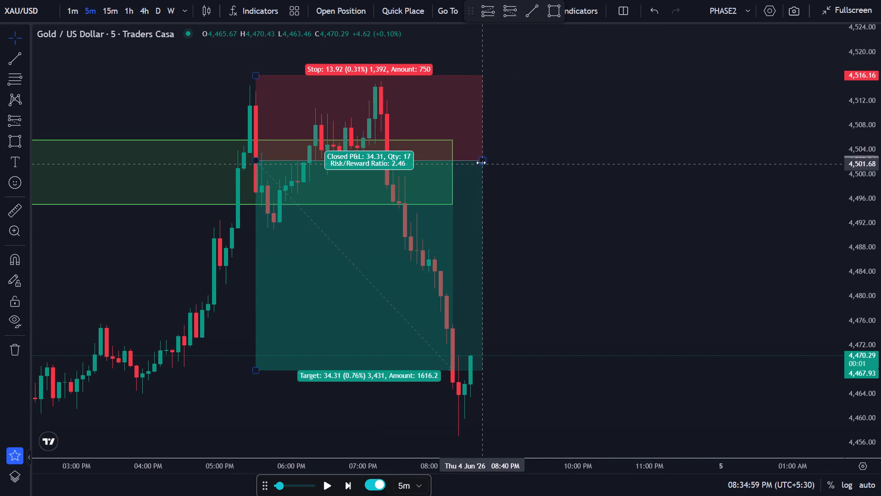
{"action": "left_click_drag", "start_coordinate": [482, 162], "coordinate": [453, 163]}
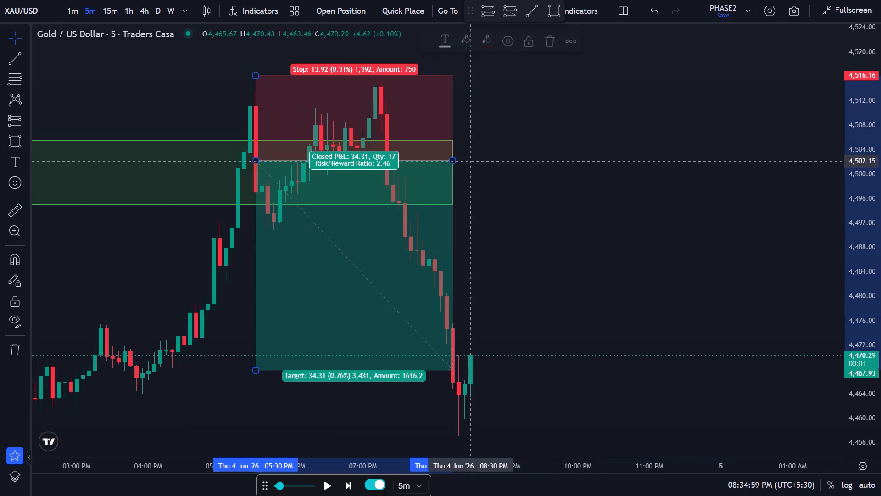
{"action": "left_click", "coordinate": [500, 168]}
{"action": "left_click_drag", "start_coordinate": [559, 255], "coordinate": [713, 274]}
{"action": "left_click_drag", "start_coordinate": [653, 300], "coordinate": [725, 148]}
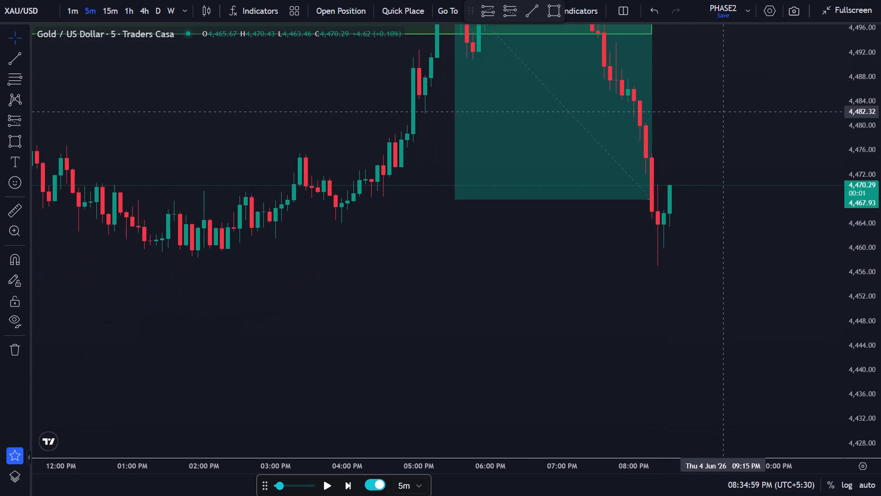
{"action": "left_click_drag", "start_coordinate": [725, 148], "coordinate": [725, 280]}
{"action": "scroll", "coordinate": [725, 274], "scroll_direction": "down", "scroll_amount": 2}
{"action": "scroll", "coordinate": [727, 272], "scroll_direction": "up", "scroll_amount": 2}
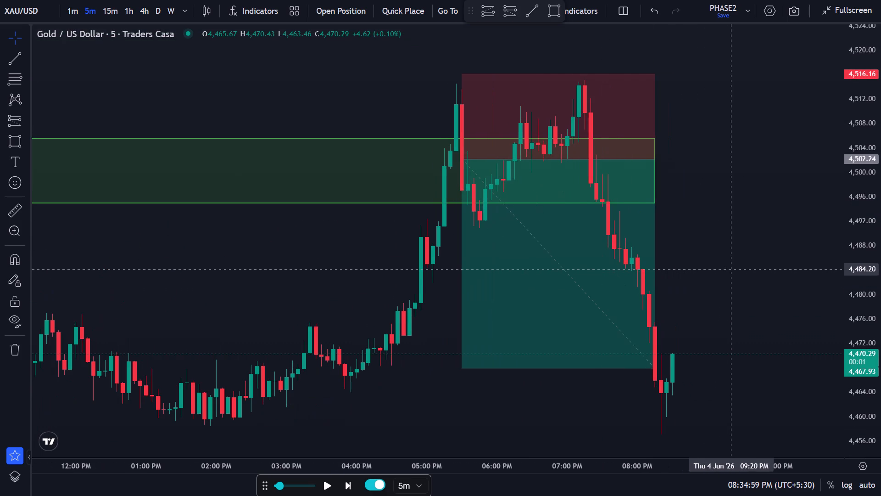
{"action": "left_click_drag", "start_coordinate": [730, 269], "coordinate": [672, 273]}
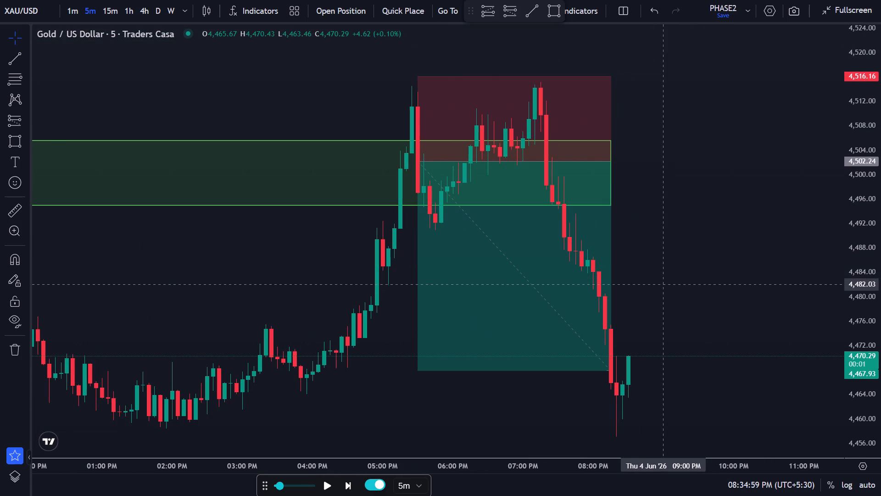
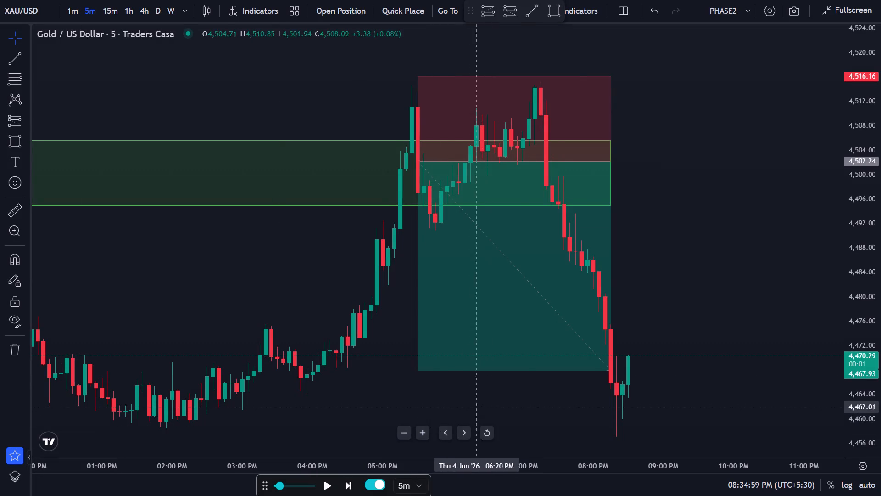
Delete the short position drawing that starts at the 05:30 PM candle on the 5-minute chart.
{"action": "left_click_drag", "start_coordinate": [664, 279], "coordinate": [517, 279]}
{"action": "left_click", "coordinate": [419, 270]}
{"action": "left_click", "coordinate": [547, 42]}
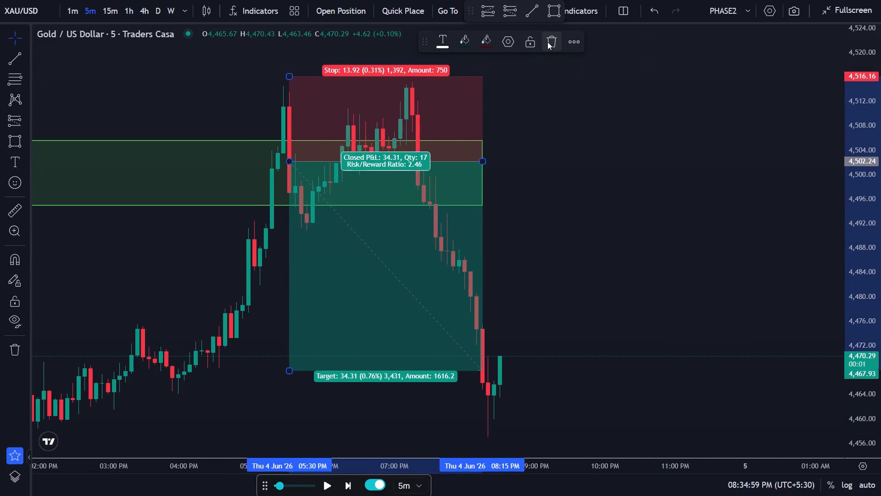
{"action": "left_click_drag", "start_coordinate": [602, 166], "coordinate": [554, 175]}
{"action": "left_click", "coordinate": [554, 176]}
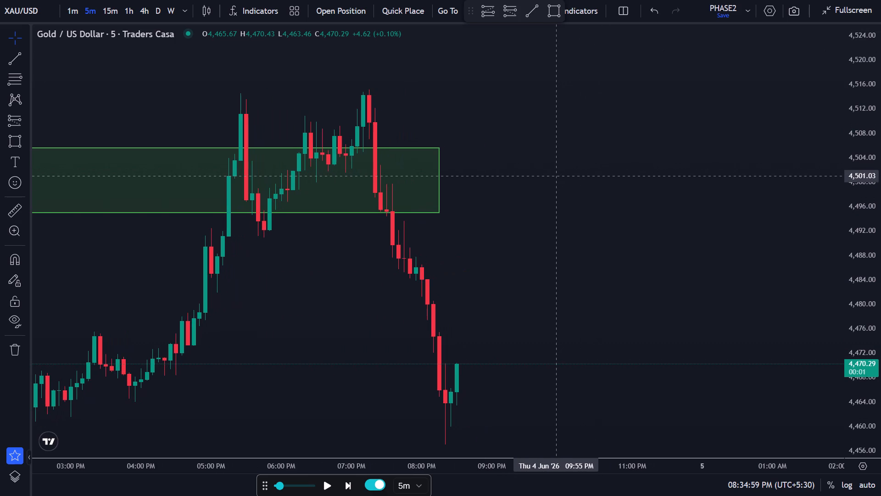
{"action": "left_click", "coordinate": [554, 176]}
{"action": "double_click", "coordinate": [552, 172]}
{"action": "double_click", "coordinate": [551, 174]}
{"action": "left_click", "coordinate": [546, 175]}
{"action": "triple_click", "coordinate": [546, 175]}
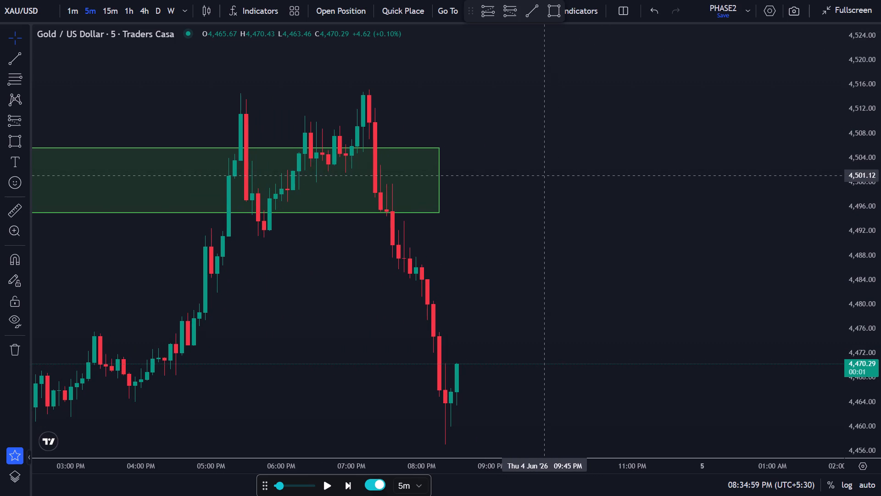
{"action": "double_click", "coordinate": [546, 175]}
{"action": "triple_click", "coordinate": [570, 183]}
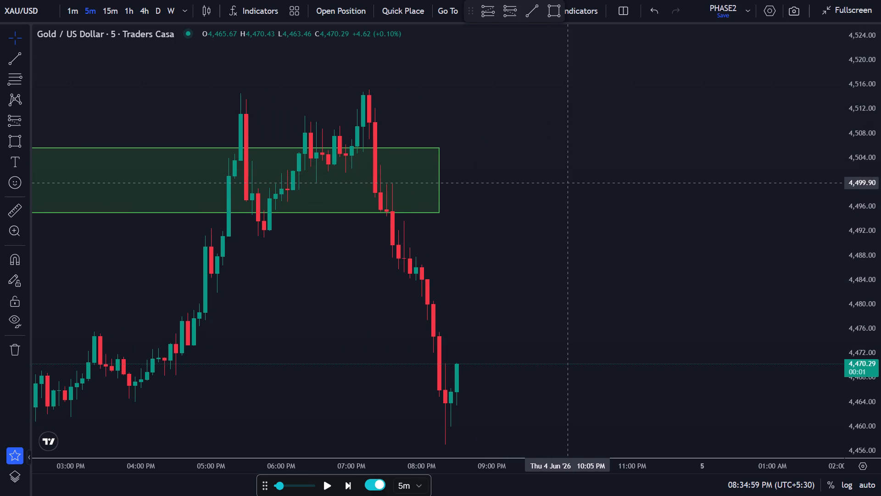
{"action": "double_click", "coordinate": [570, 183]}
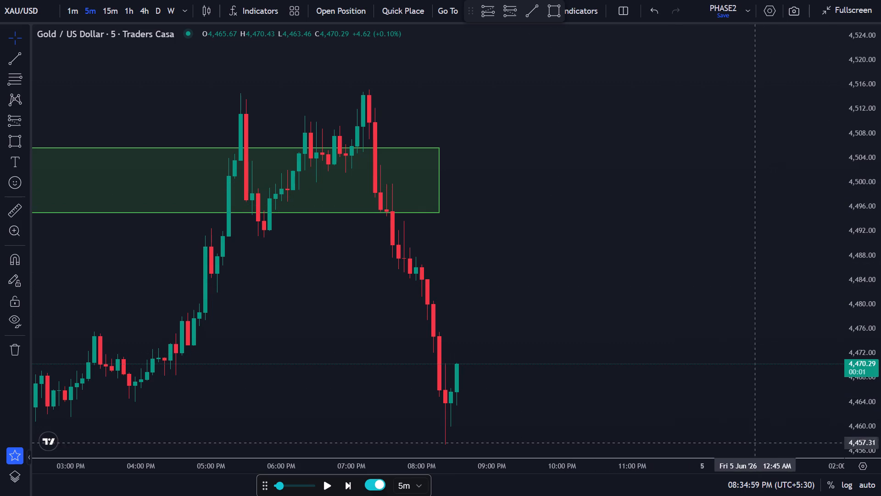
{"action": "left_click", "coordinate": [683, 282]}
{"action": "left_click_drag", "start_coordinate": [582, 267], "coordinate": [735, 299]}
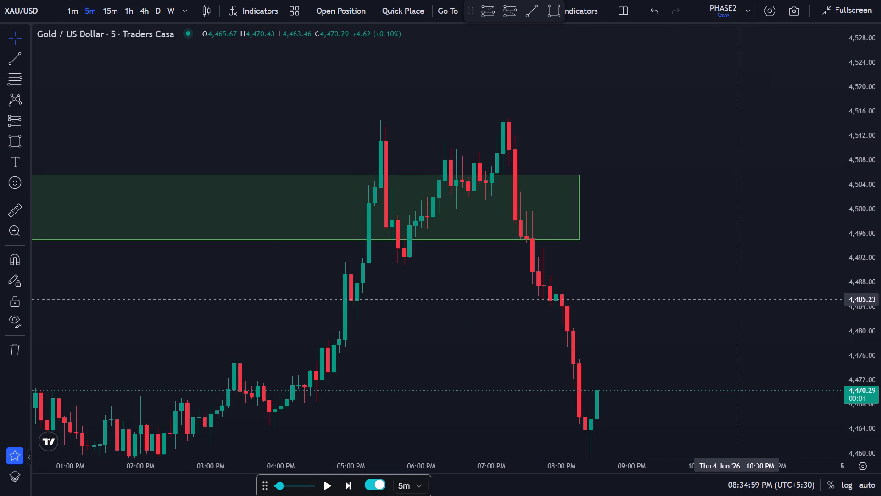
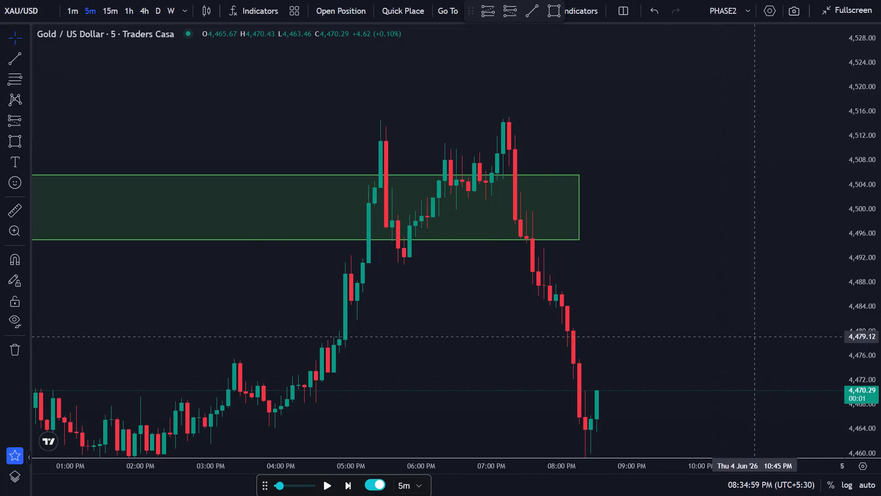
Examine the 5-minute price action around the green zone and the sell-off from the 07:00 PM highs.
{"action": "left_click_drag", "start_coordinate": [679, 302], "coordinate": [780, 295]}
{"action": "left_click", "coordinate": [726, 292]}
{"action": "left_click", "coordinate": [729, 290]}
{"action": "left_click_drag", "start_coordinate": [729, 290], "coordinate": [613, 265]}
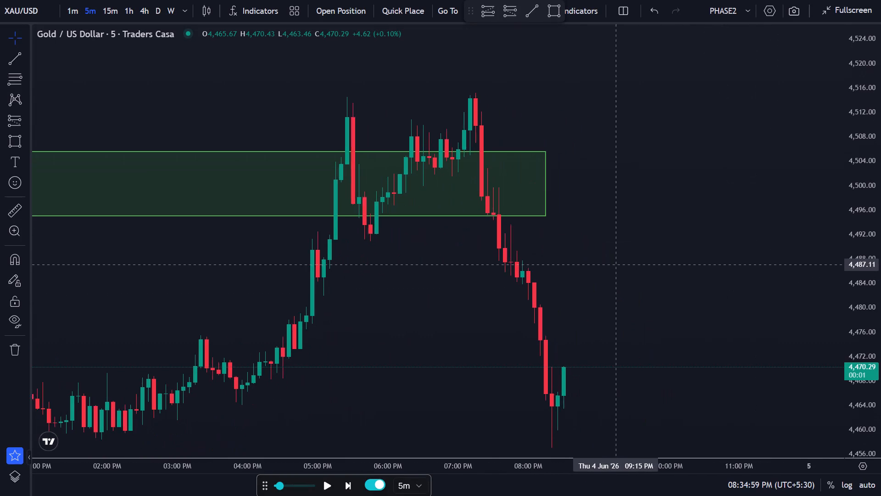
{"action": "left_click", "coordinate": [654, 265]}
{"action": "left_click_drag", "start_coordinate": [652, 264], "coordinate": [606, 257]}
{"action": "left_click_drag", "start_coordinate": [588, 255], "coordinate": [633, 257]}
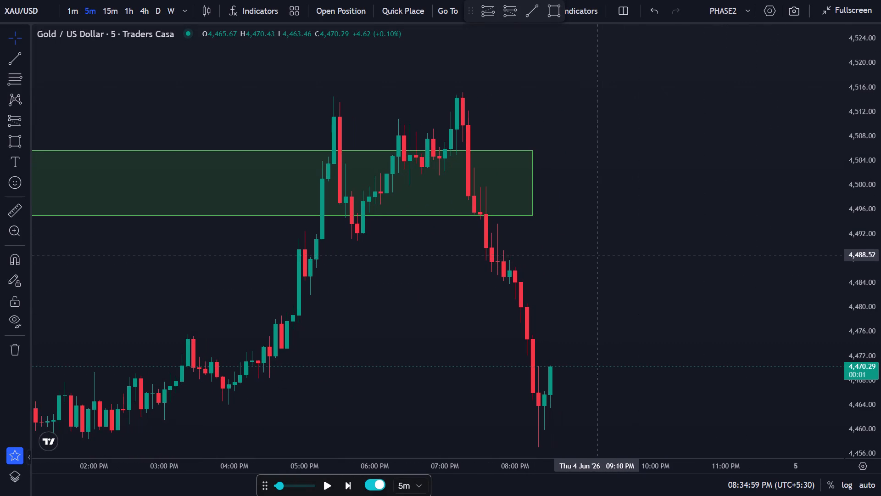
{"action": "left_click_drag", "start_coordinate": [633, 257], "coordinate": [664, 259]}
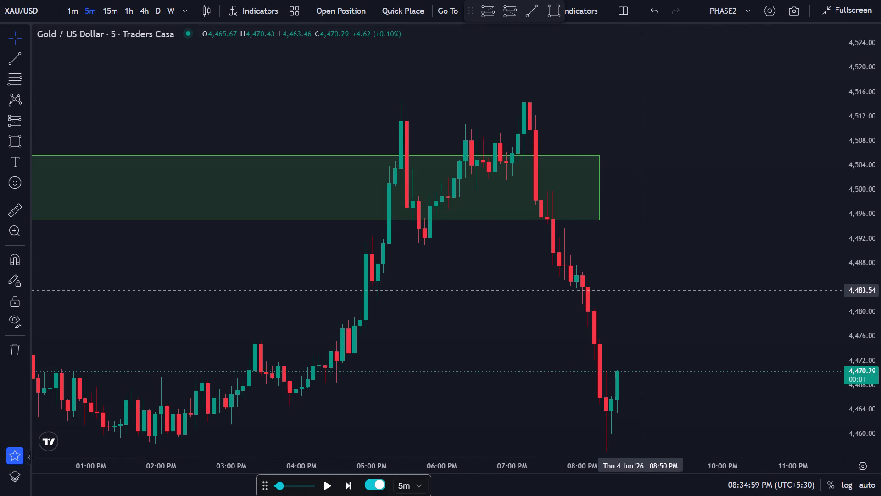
{"action": "left_click_drag", "start_coordinate": [641, 290], "coordinate": [577, 282]}
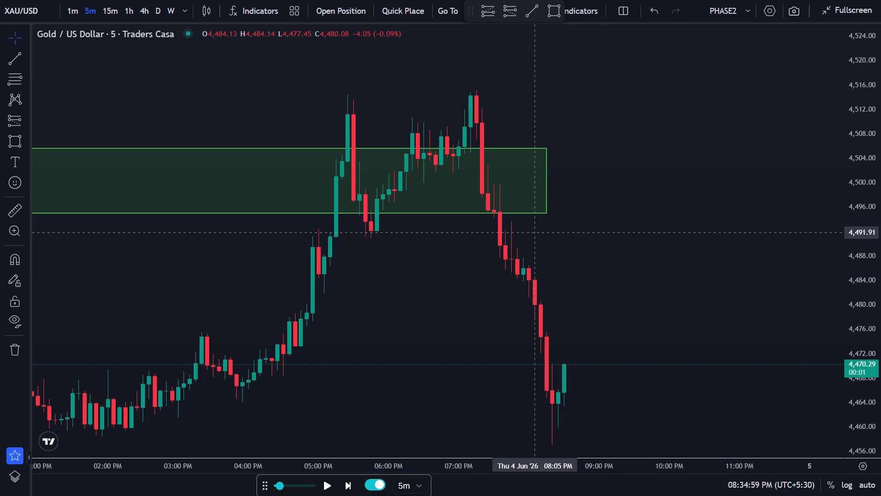
{"action": "left_click_drag", "start_coordinate": [635, 224], "coordinate": [563, 212]}
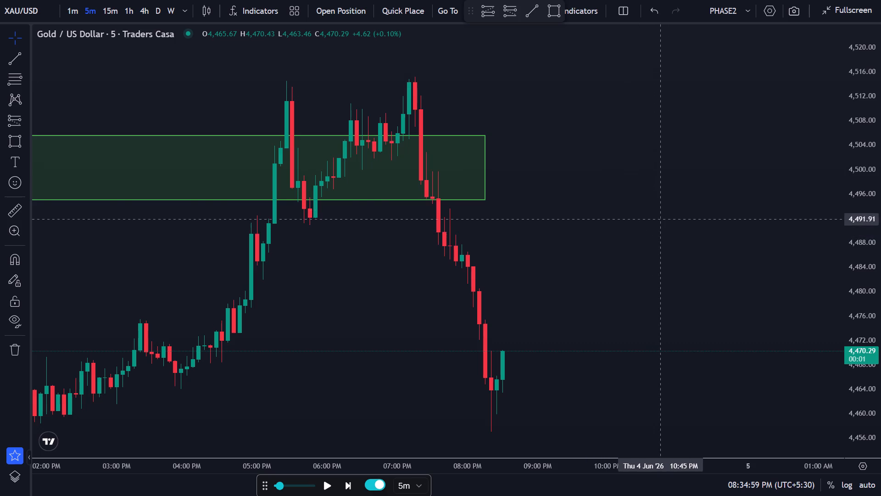
{"action": "left_click_drag", "start_coordinate": [677, 205], "coordinate": [604, 195]}
{"action": "left_click_drag", "start_coordinate": [591, 199], "coordinate": [689, 216]}
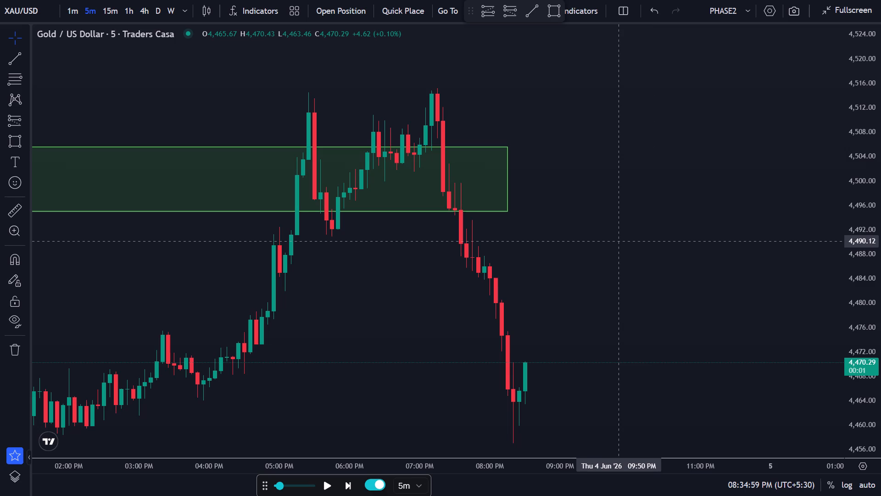
{"action": "left_click", "coordinate": [617, 242]}
{"action": "left_click_drag", "start_coordinate": [616, 242], "coordinate": [678, 248]}
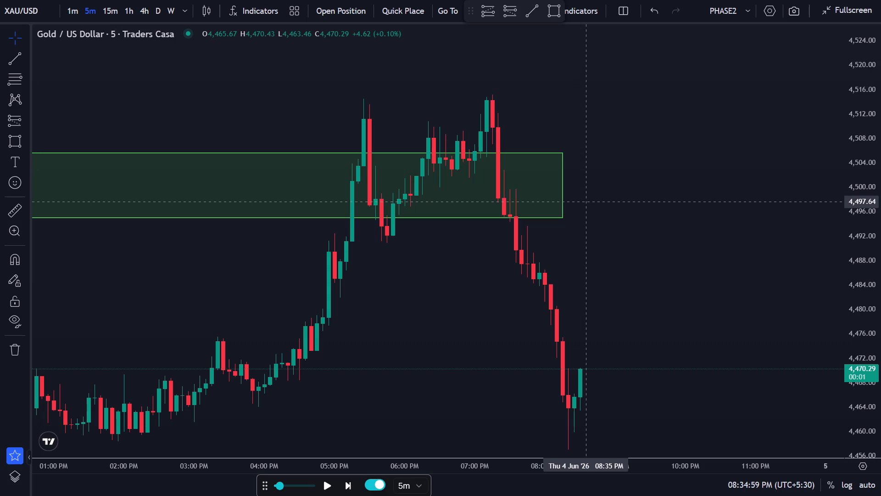
{"action": "left_click_drag", "start_coordinate": [641, 191], "coordinate": [595, 203]}
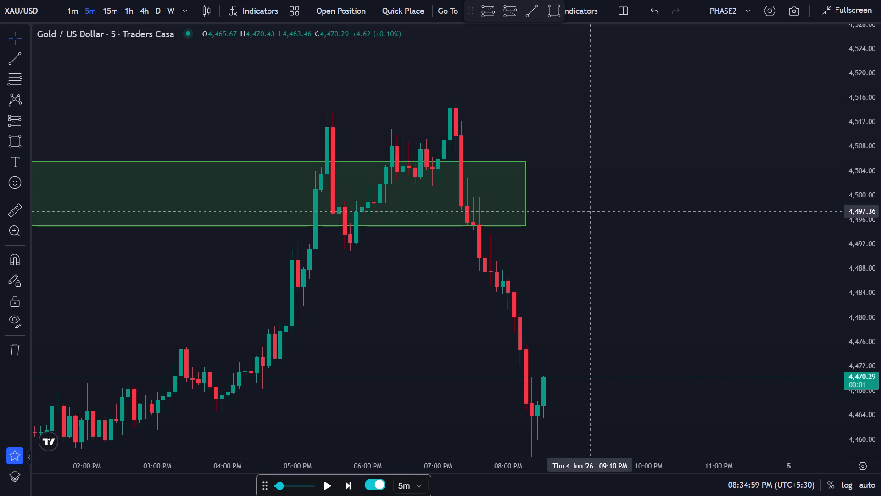
{"action": "left_click_drag", "start_coordinate": [565, 225], "coordinate": [623, 224]}
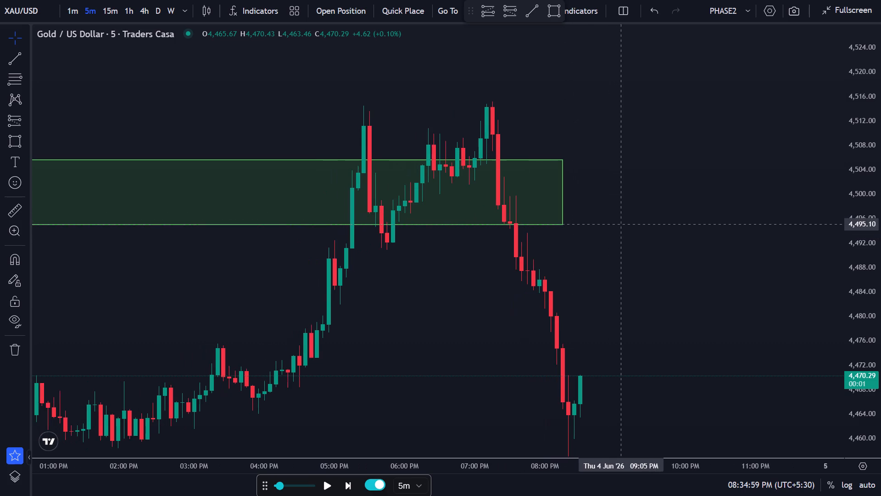
{"action": "left_click_drag", "start_coordinate": [623, 224], "coordinate": [586, 228]}
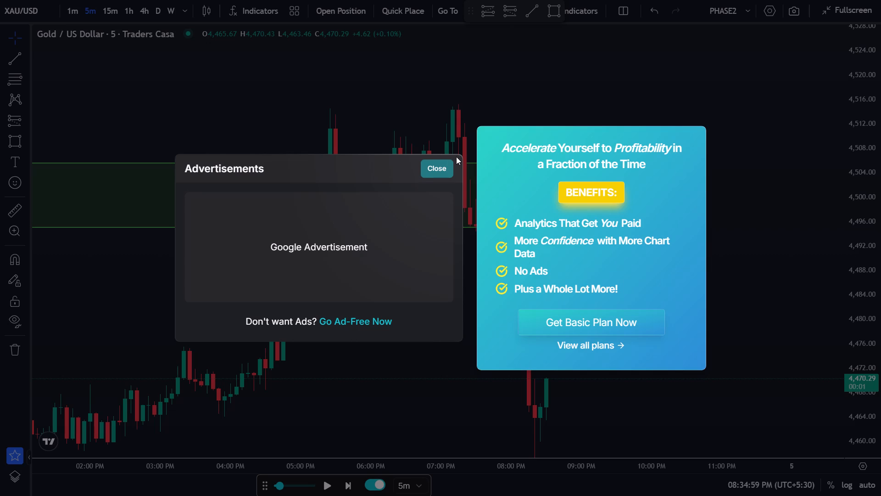
Dismiss the advertisement overlay covering the chart.
{"action": "left_click", "coordinate": [440, 167]}
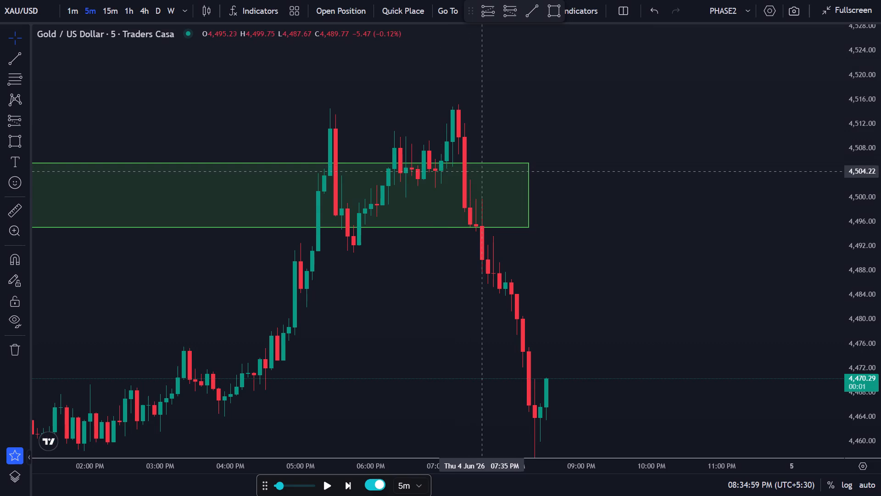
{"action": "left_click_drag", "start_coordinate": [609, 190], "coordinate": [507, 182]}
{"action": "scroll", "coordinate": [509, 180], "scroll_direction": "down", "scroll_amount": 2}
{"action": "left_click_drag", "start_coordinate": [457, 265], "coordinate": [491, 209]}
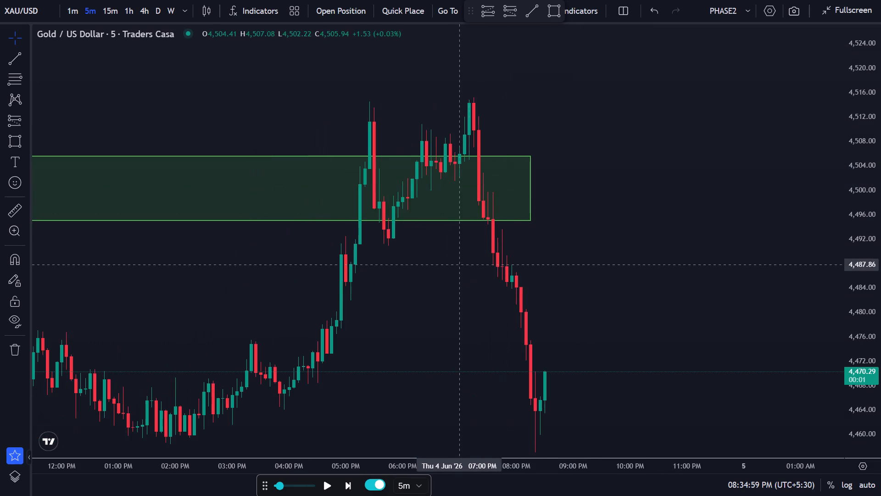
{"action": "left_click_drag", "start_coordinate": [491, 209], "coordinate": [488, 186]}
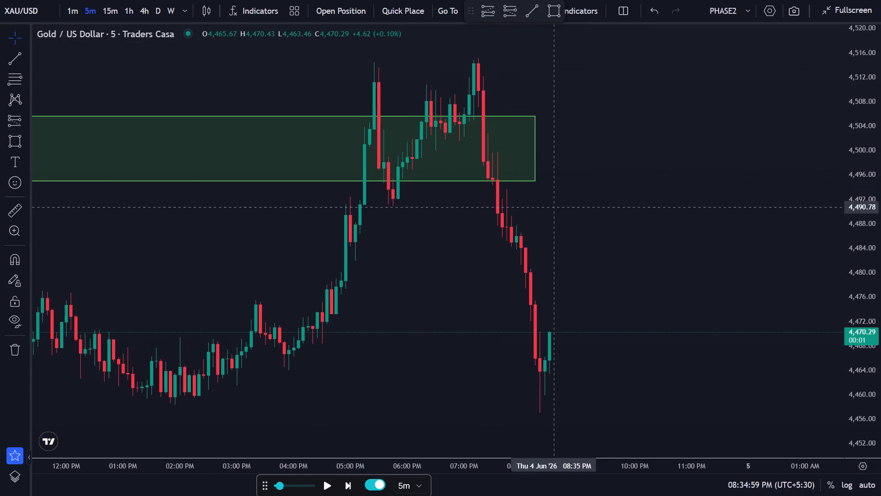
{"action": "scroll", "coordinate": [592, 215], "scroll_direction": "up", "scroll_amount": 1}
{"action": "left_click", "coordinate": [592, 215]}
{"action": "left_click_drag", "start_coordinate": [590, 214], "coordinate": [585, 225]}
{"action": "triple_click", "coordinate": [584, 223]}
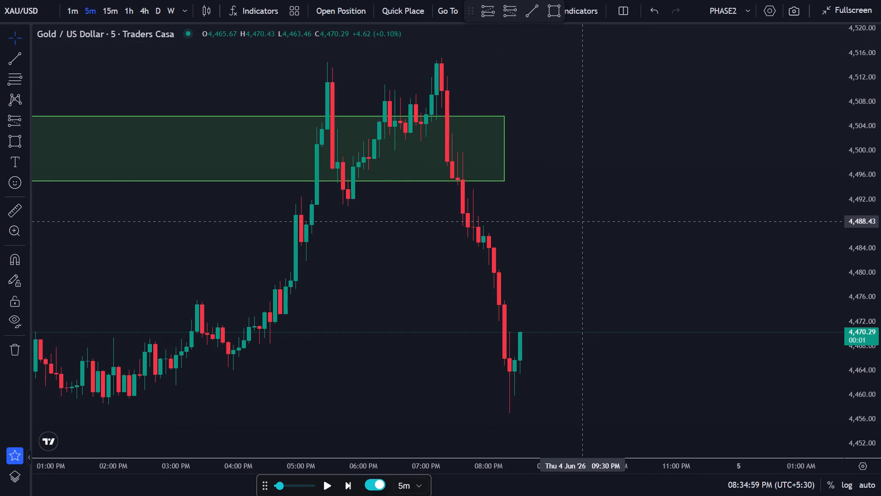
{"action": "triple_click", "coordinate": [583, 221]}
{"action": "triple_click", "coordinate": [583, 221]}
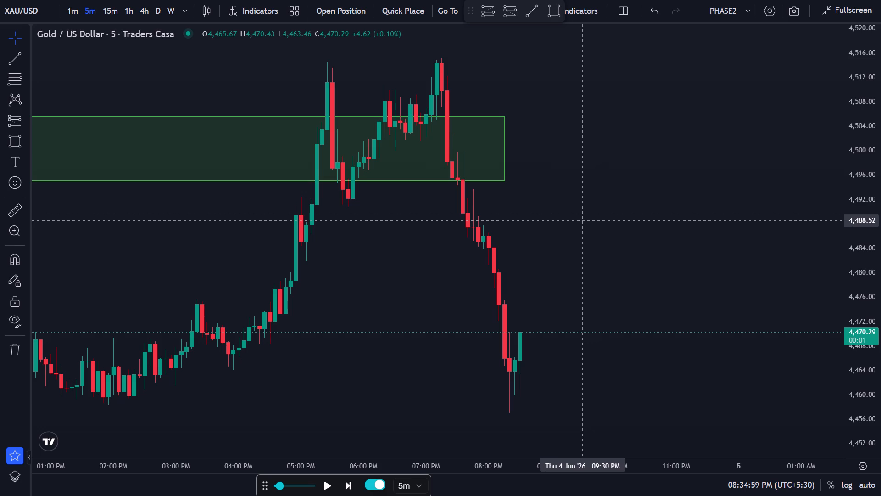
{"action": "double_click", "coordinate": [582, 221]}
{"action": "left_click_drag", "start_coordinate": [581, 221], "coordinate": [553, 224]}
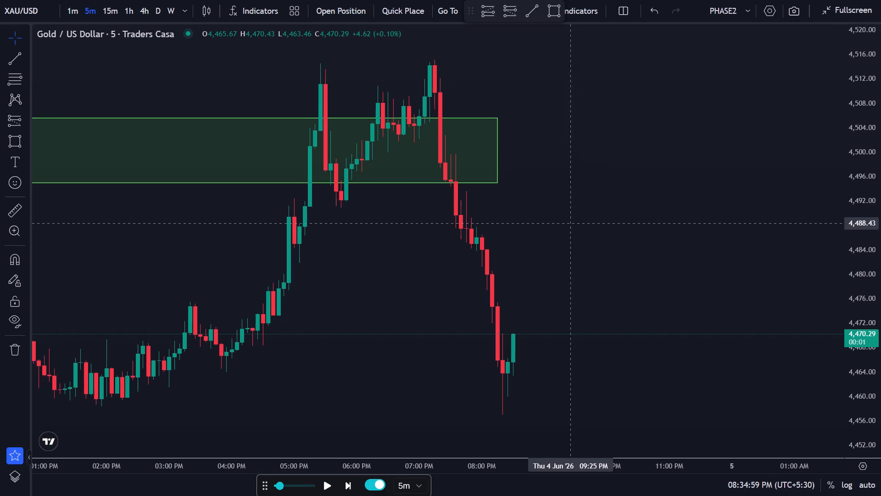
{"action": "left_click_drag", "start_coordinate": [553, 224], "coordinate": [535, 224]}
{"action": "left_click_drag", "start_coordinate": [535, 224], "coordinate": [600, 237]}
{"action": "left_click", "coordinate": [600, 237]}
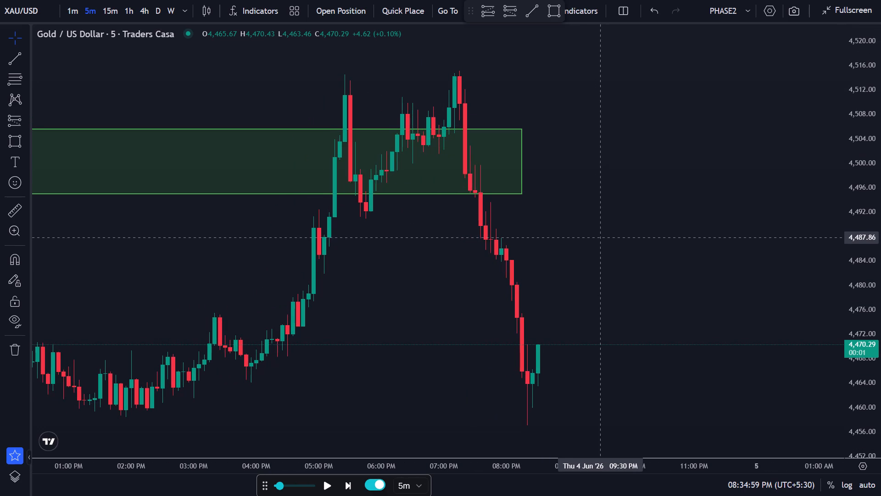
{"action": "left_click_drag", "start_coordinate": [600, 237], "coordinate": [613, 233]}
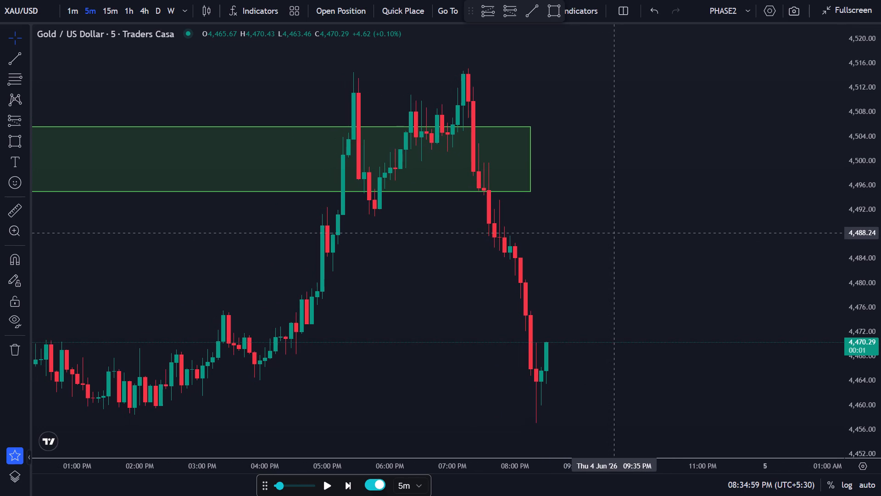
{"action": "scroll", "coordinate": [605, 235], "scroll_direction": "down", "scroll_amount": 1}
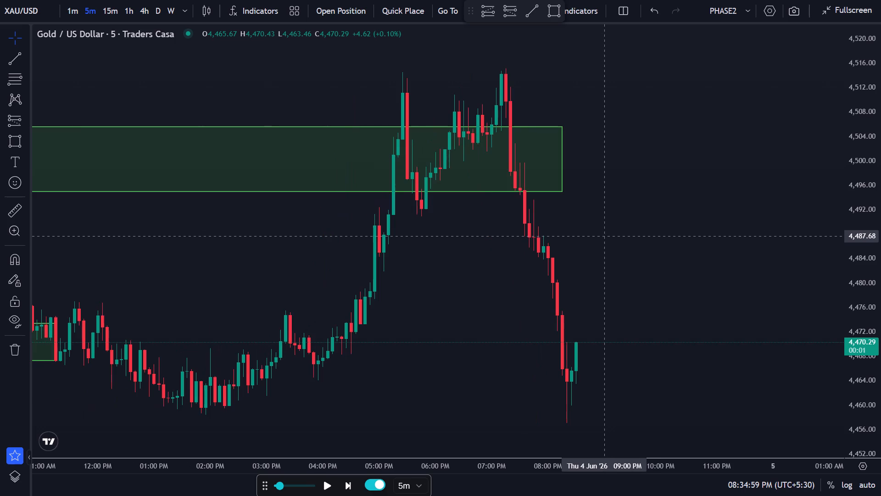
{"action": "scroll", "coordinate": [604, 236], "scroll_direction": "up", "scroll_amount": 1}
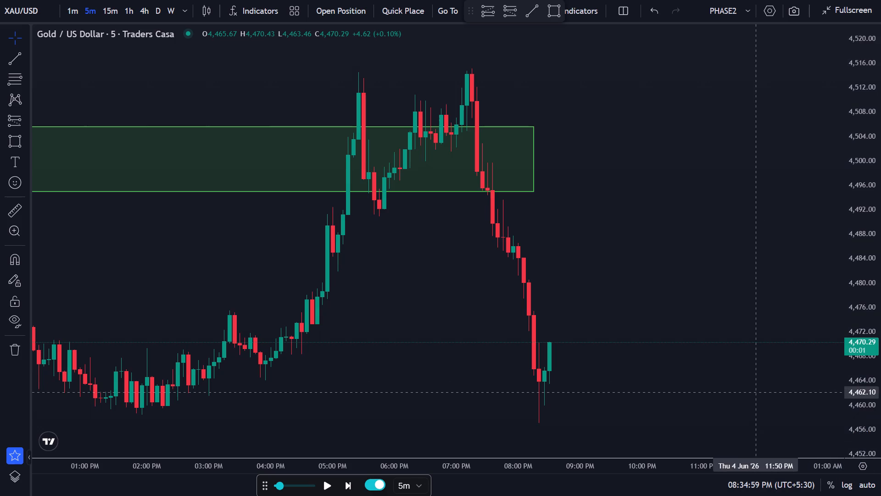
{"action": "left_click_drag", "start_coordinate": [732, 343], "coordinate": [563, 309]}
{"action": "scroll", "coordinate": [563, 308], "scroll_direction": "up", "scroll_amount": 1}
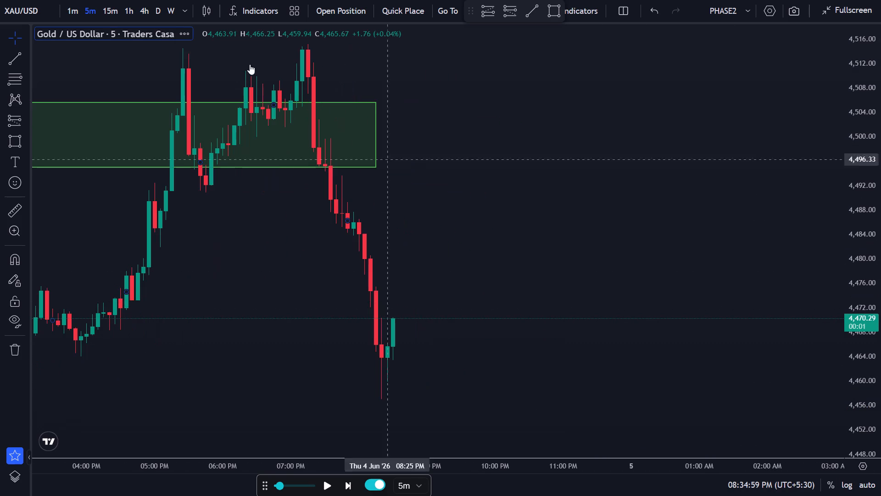
Switch the XAU/USD chart to the 15-minute timeframe and auto-fit its price scale.
{"action": "left_click", "coordinate": [112, 11]}
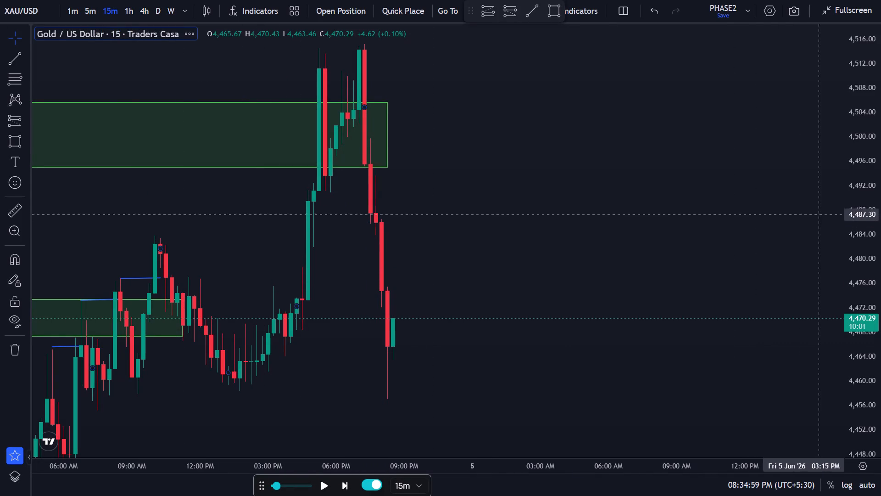
{"action": "double_click", "coordinate": [854, 206]}
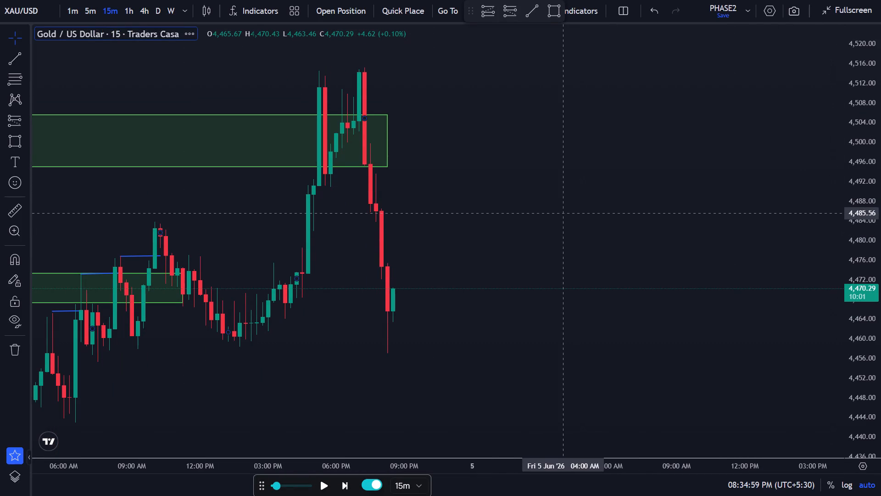
{"action": "left_click_drag", "start_coordinate": [557, 214], "coordinate": [639, 228]}
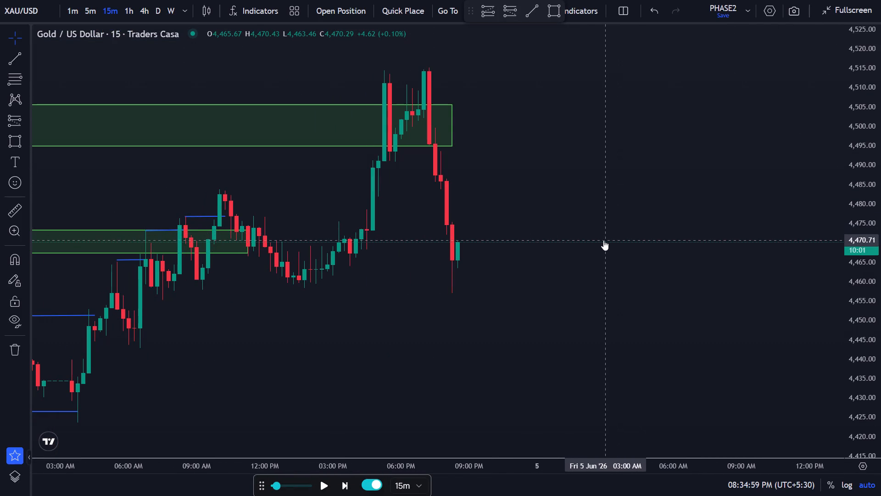
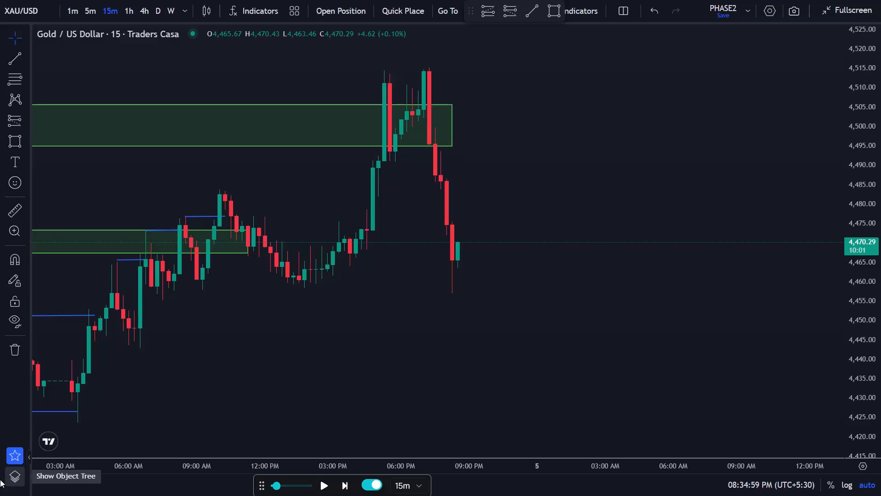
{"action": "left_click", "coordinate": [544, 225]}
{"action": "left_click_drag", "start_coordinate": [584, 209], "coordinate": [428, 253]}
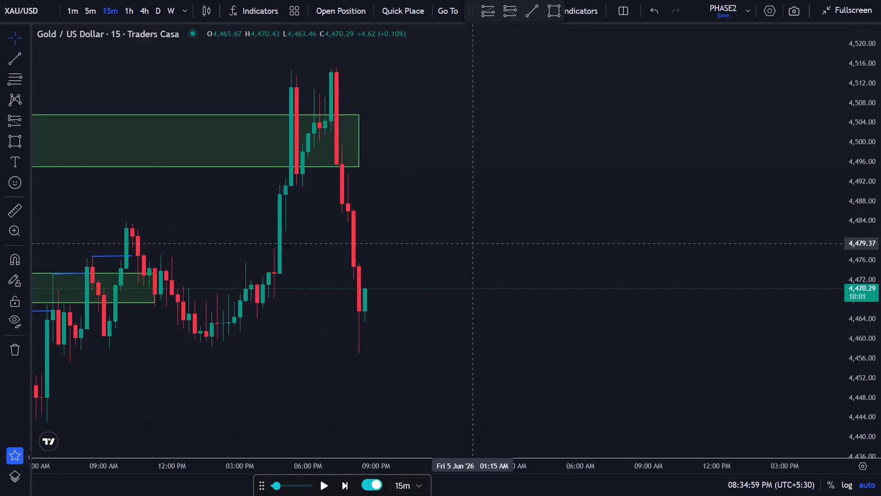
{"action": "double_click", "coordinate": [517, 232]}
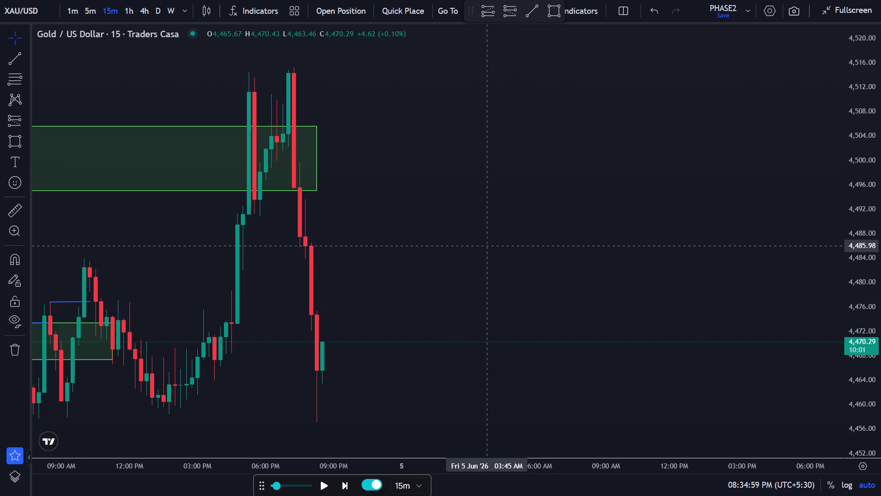
Leave the full-screen backtest, minimise its browser window and launch the Kuro app from the desktop.
{"action": "left_click", "coordinate": [433, 38]}
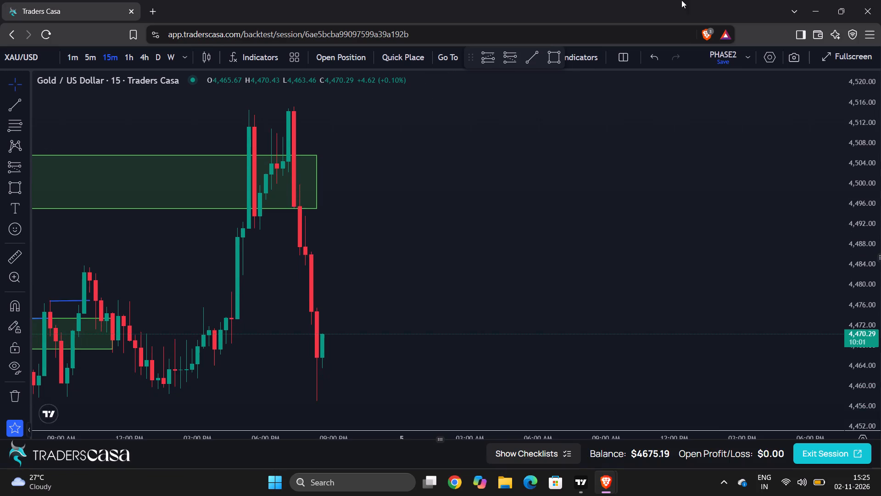
{"action": "left_click", "coordinate": [819, 11]}
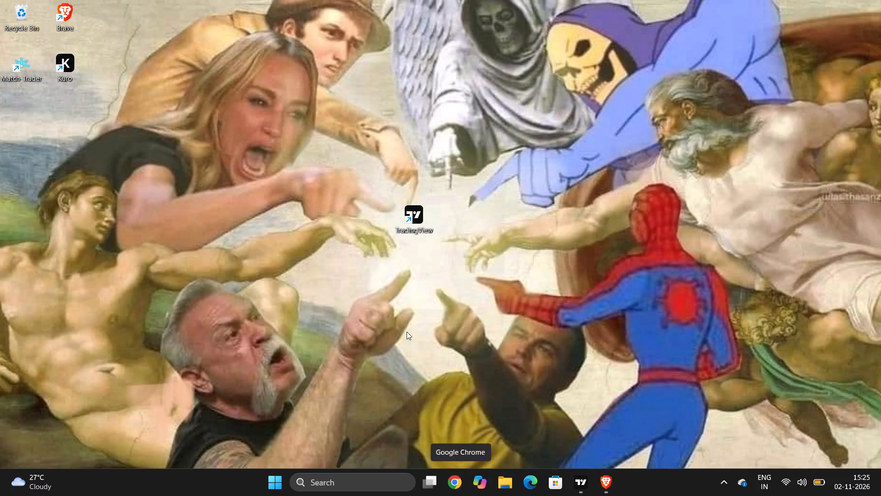
{"action": "double_click", "coordinate": [66, 57]}
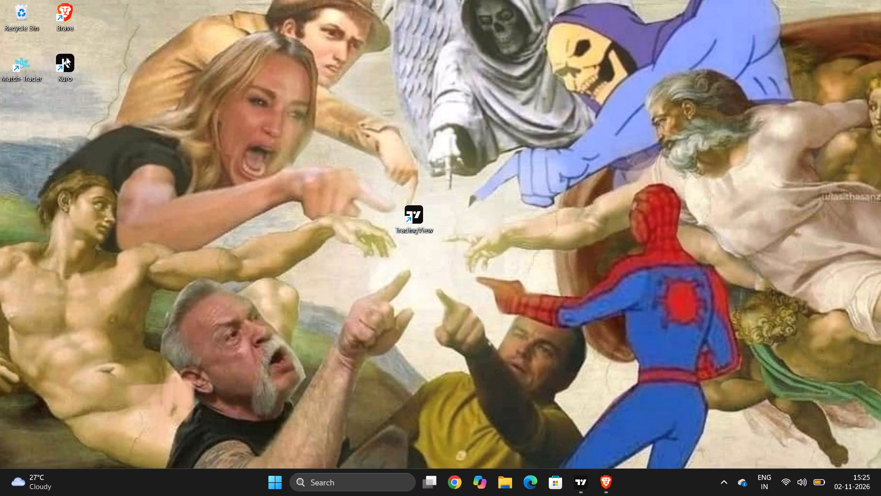